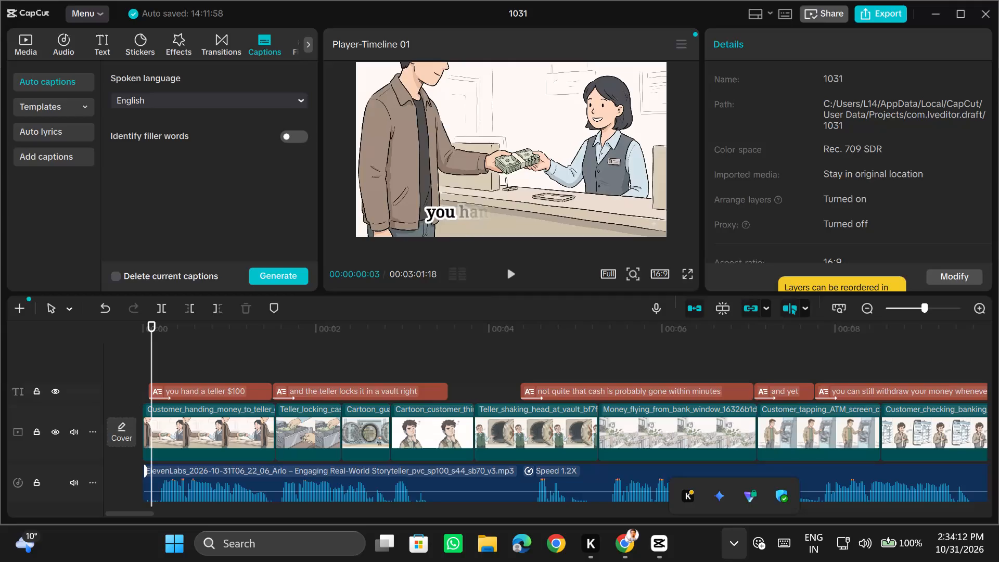
Set the In animation duration of the "you hand a teller $100" caption to 0.9 s and play it back.
left_click(726, 561)
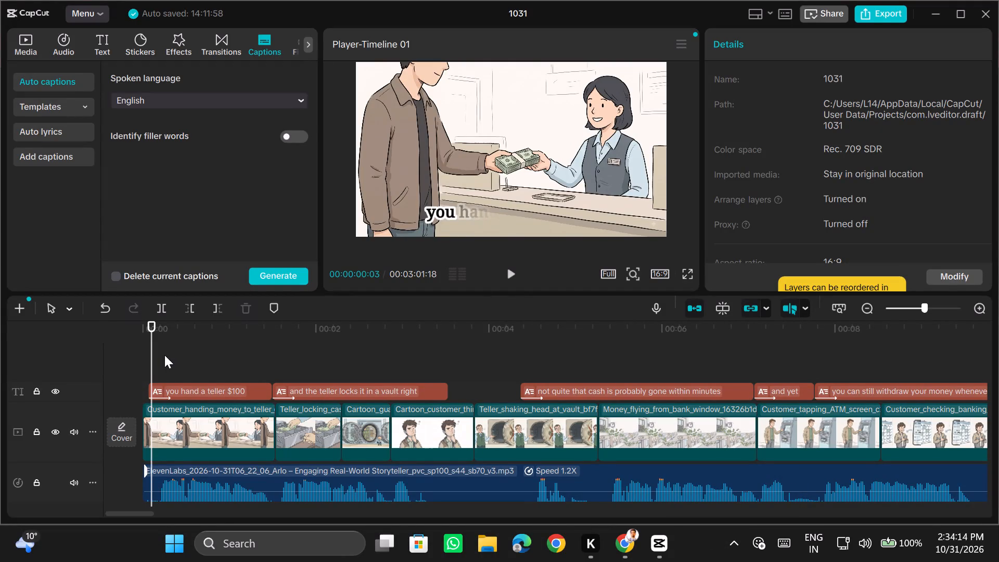
left_click(164, 355)
left_click(151, 355)
key("space")
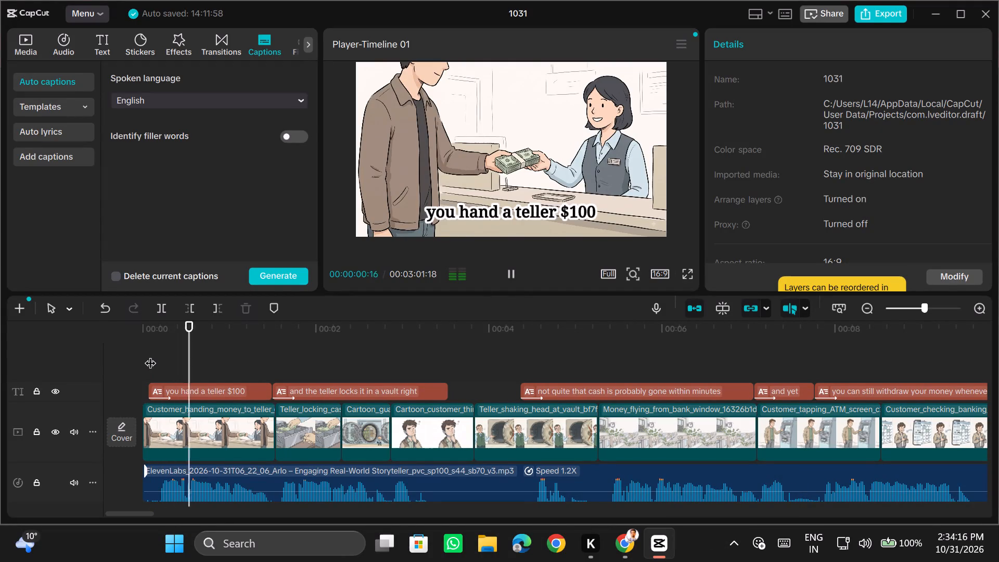
key("space")
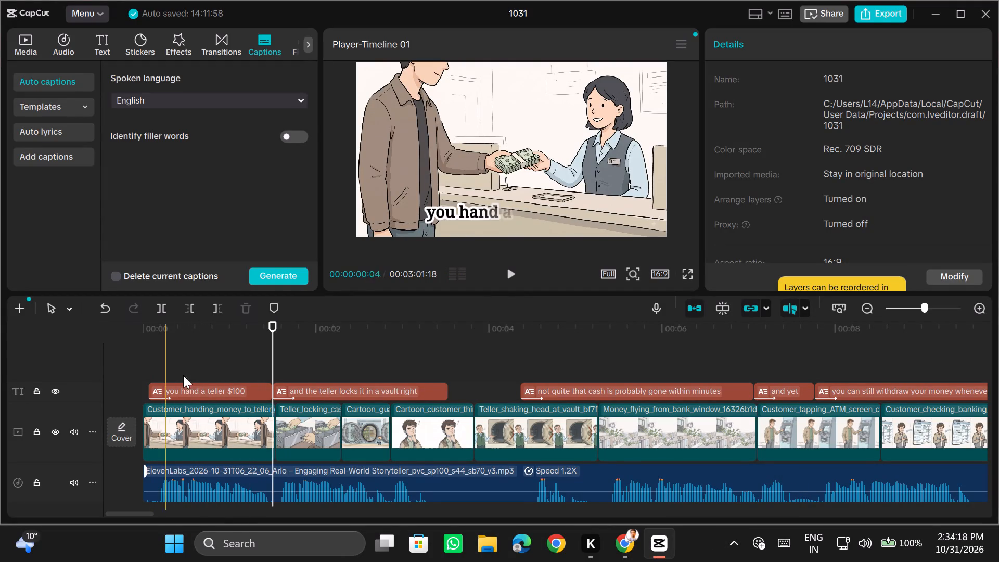
left_click(204, 389)
left_click(838, 49)
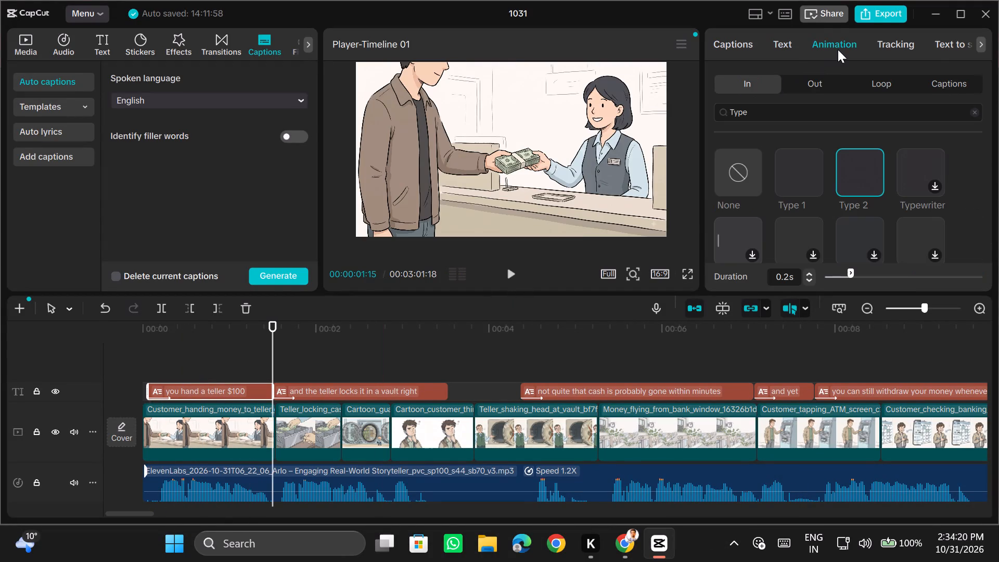
left_click(925, 277)
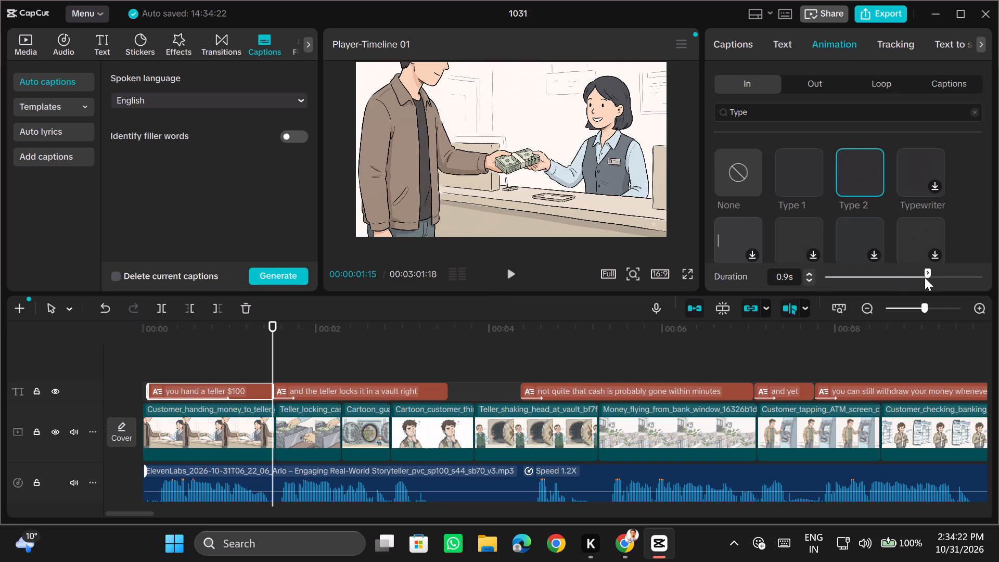
left_click(157, 335)
key("space")
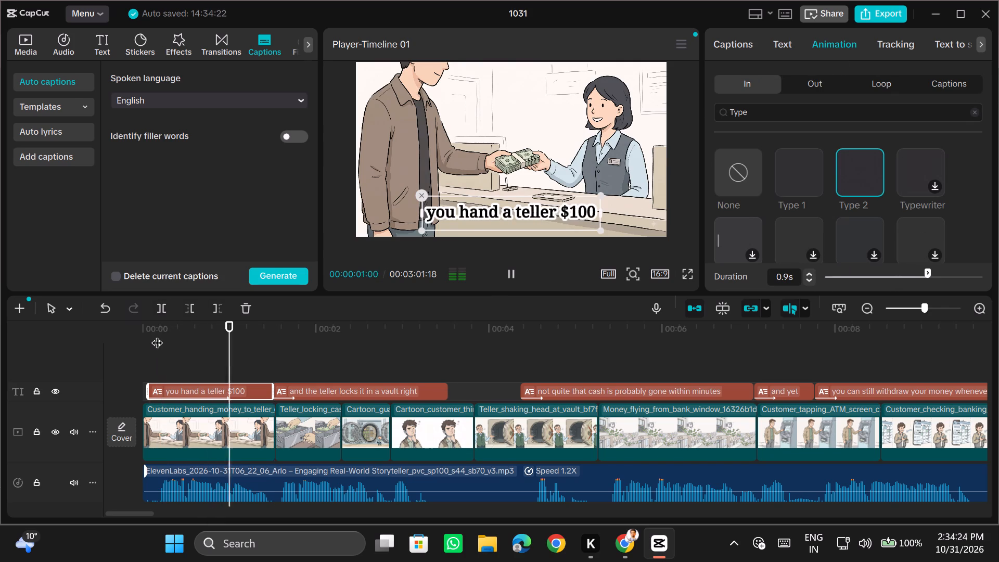
key("space")
Split the "and the teller locks it in a vault right" caption into three pieces at the video cuts beneath it.
left_click(311, 382)
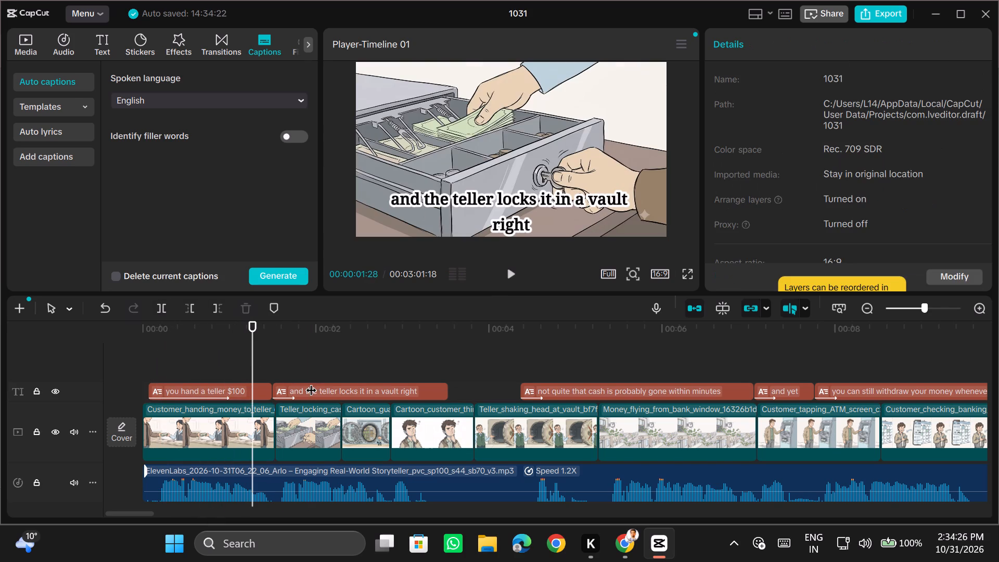
left_click(312, 389)
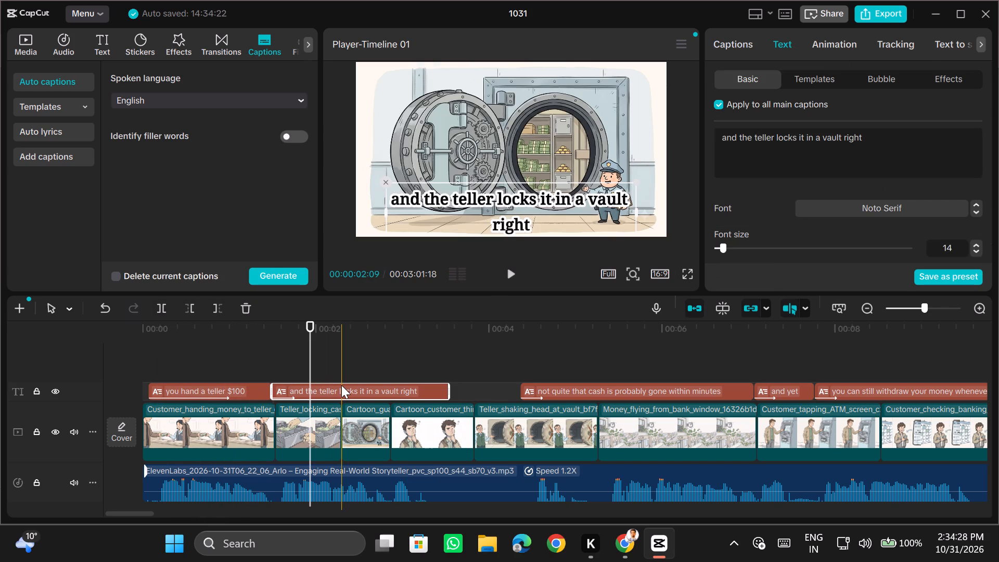
key("ctrl+x")
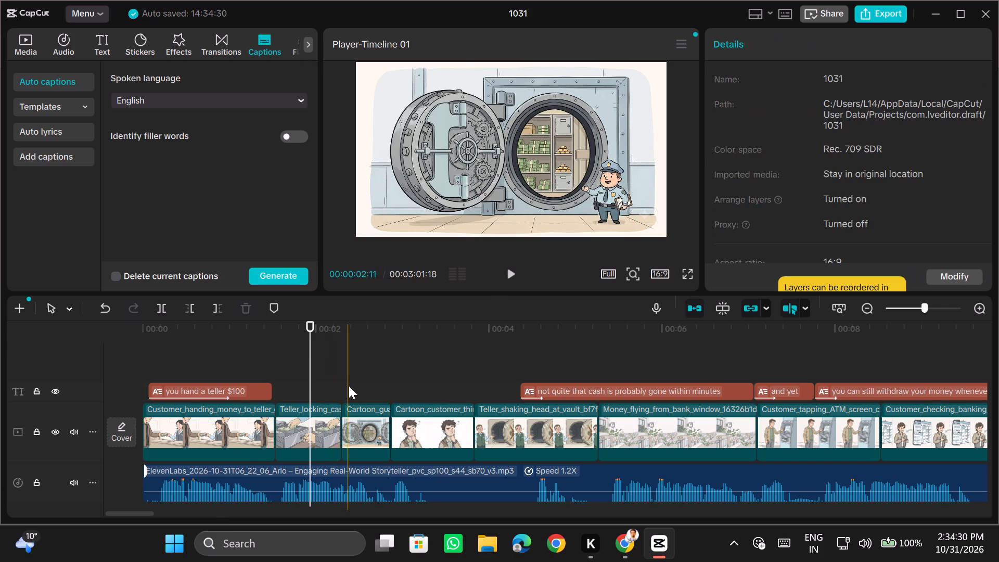
key("ctrl+z")
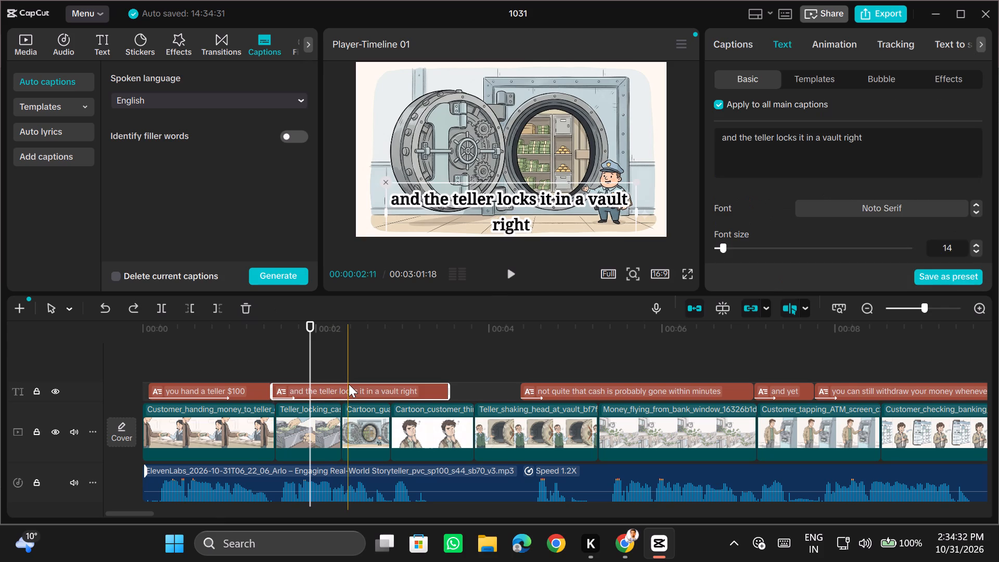
key("ctrl+b")
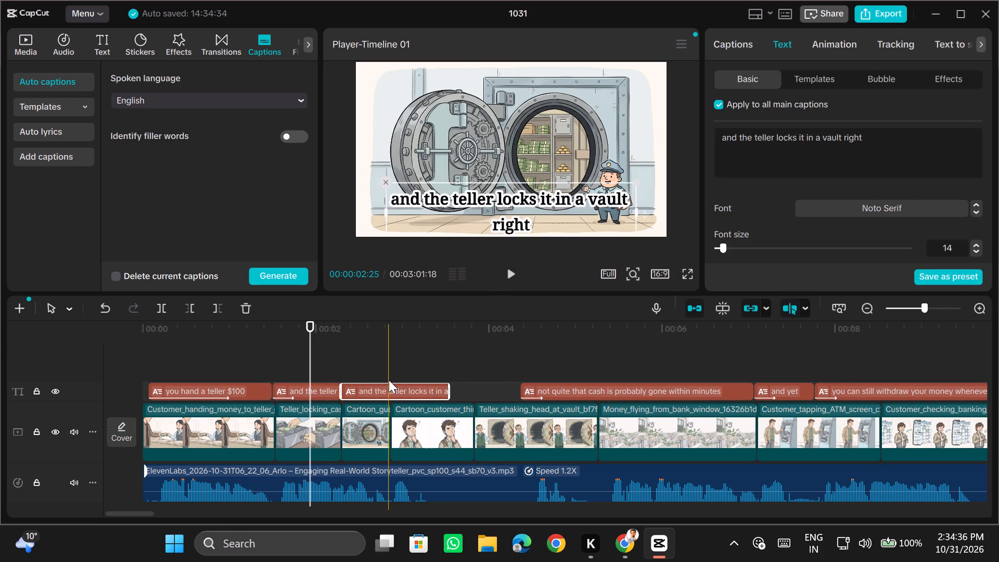
key("ctrl+b")
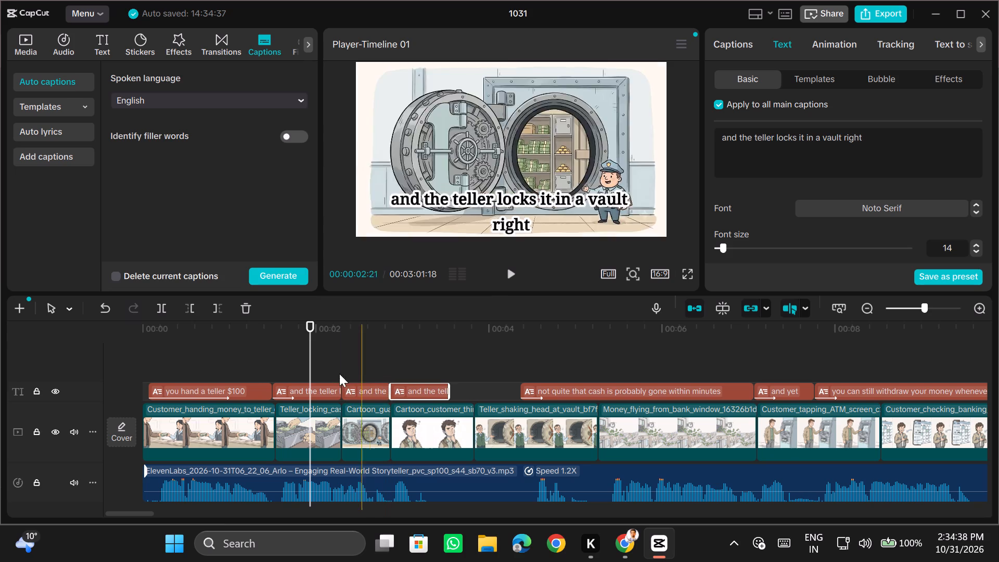
Play back the split caption section from the teller-locking clip to check the captions against the narration.
left_click(272, 353)
key("space")
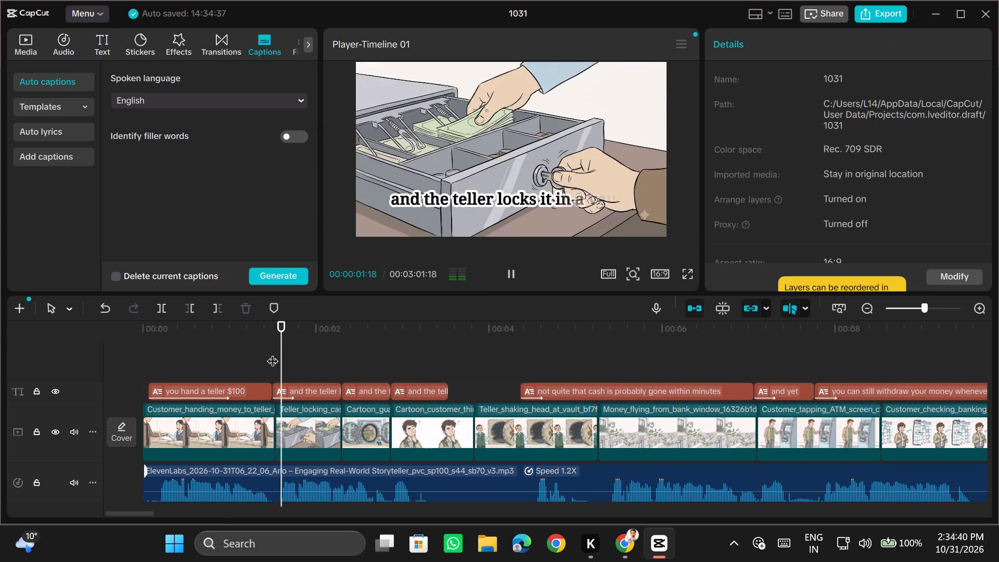
key("space")
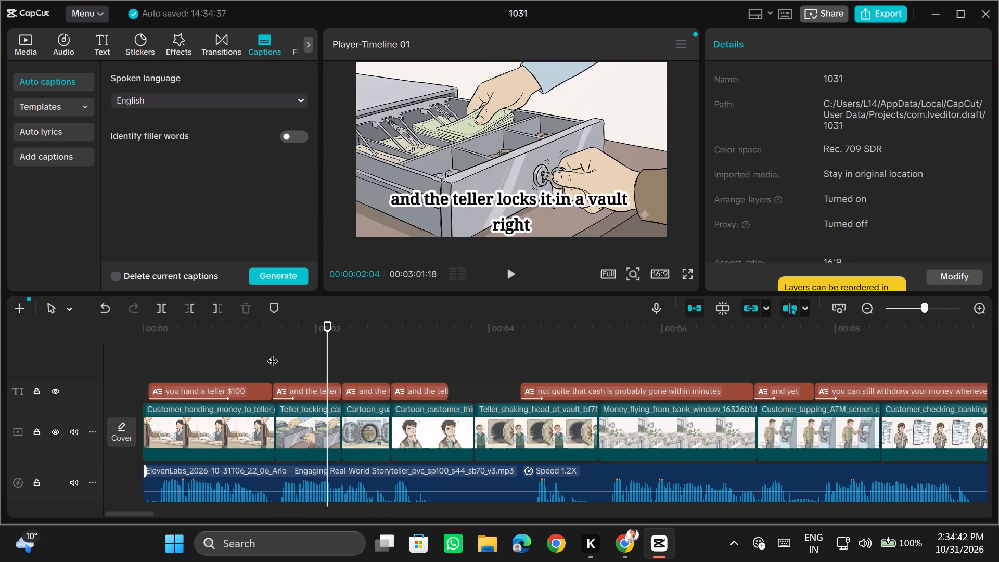
left_click(275, 348)
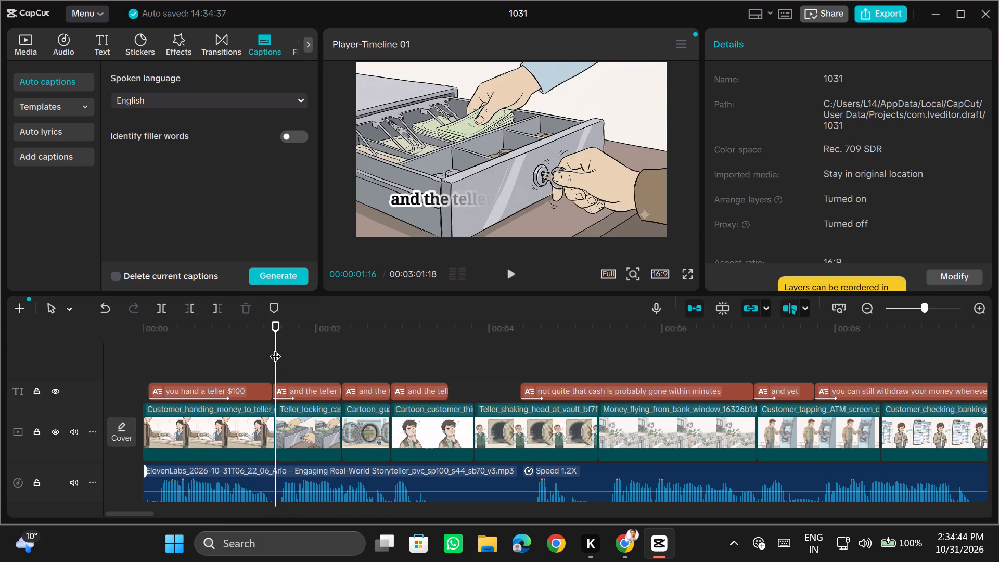
key("space")
key("space")
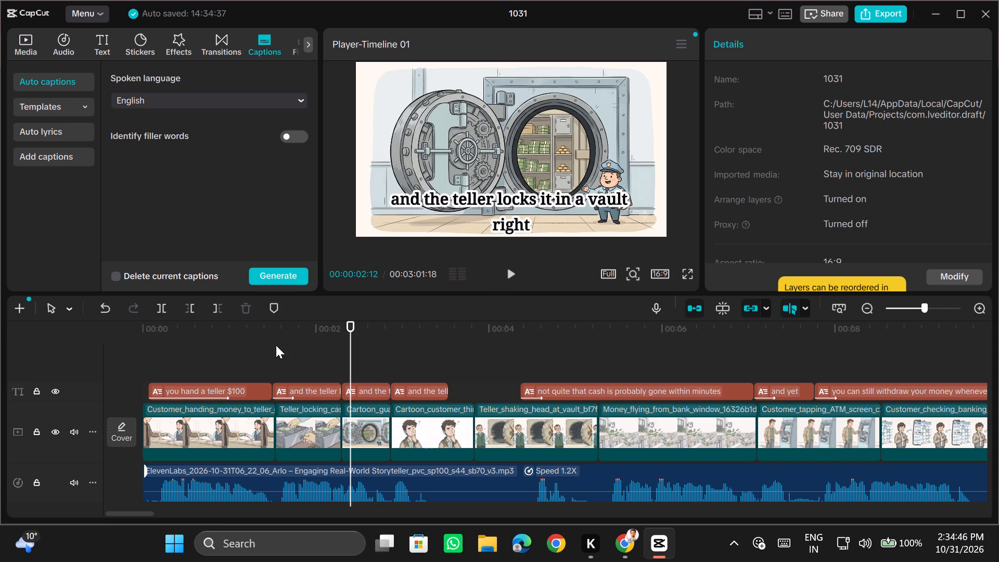
left_click(277, 344)
key("space")
key("space")
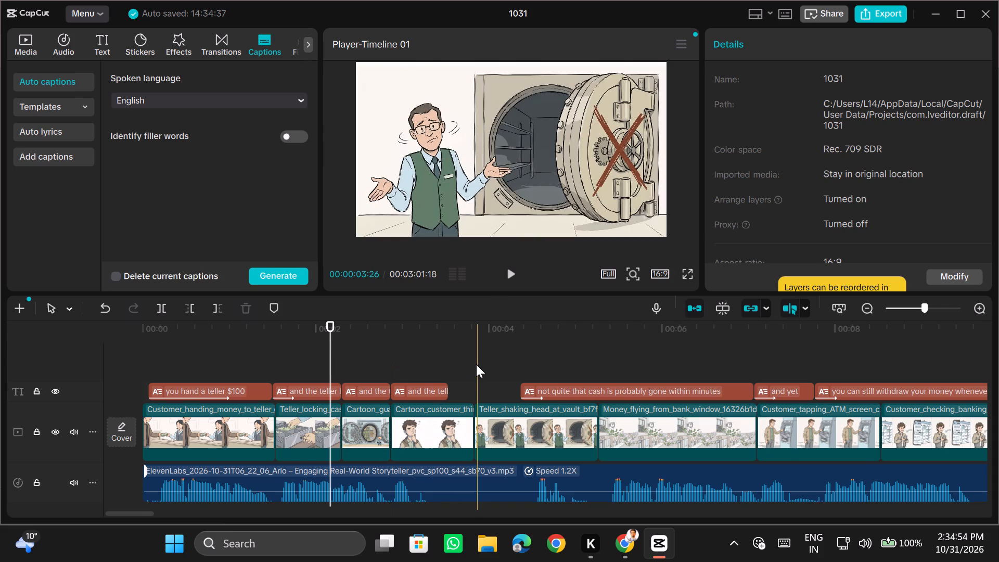
Split the video and narration tracks at both ends of the silent gap before the "not quite that cash" caption, at 00:00:03:16 and 00:00:04:11.
scroll(476, 364, "left", 1)
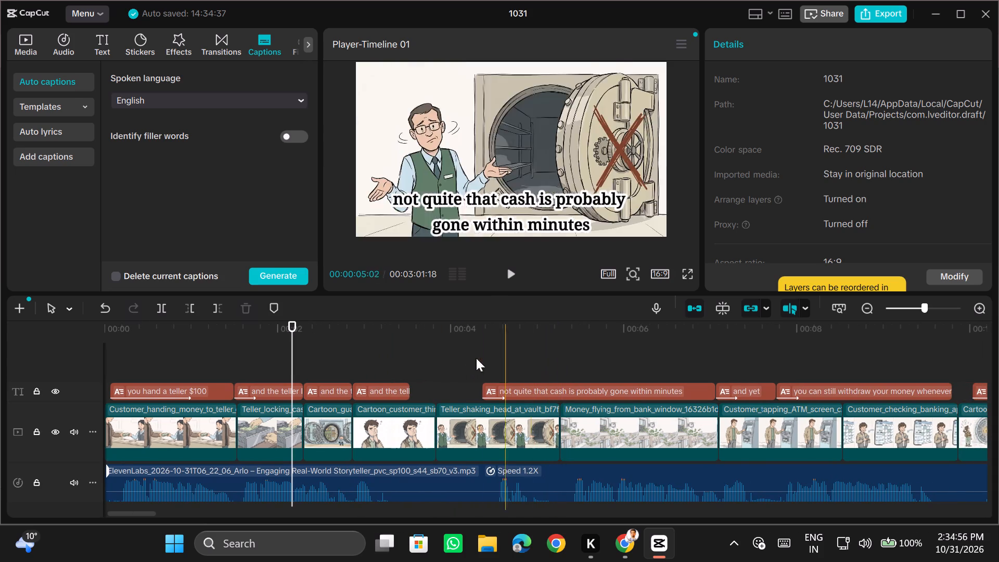
left_click(434, 349)
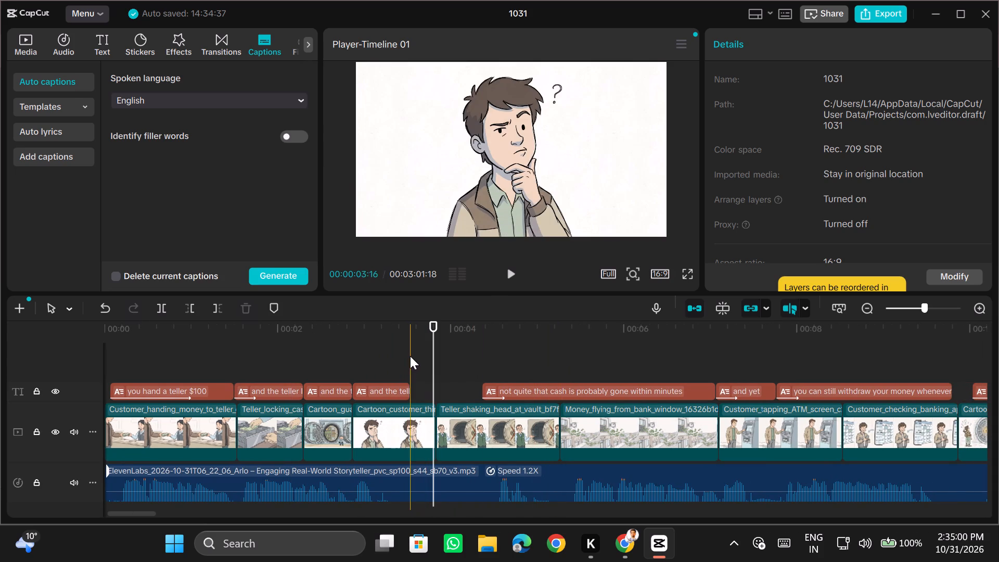
left_click(410, 356)
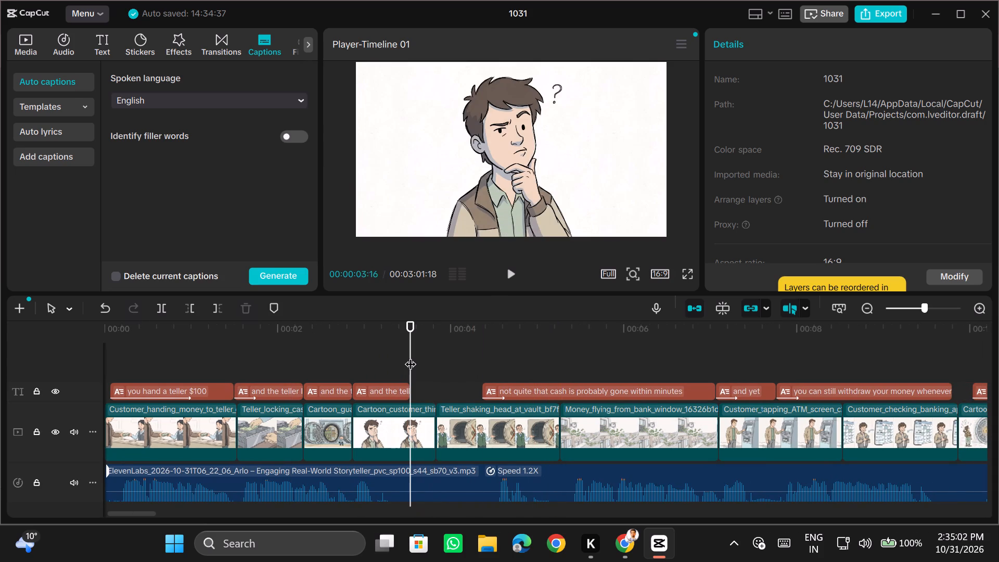
key("ctrl+b")
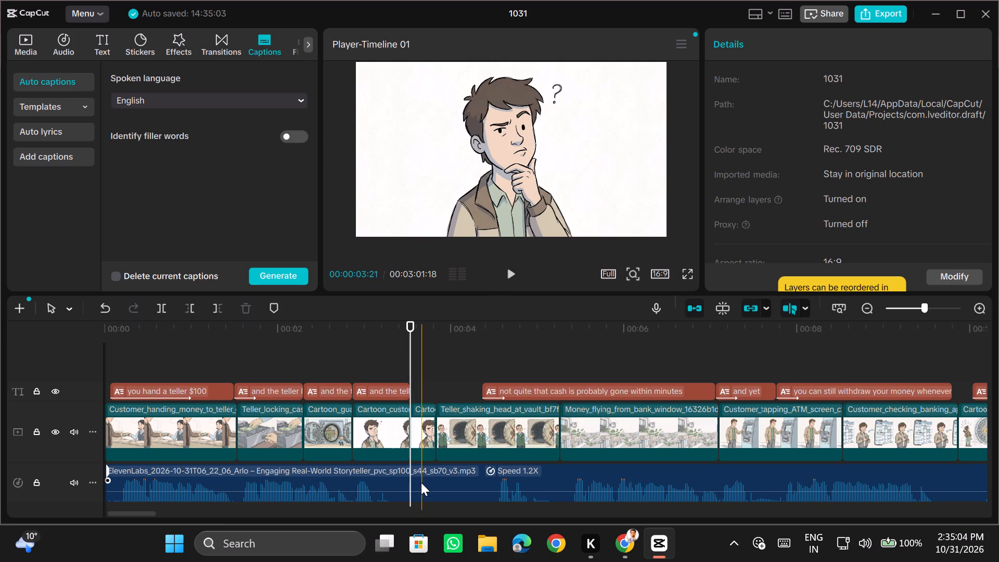
left_click(418, 483)
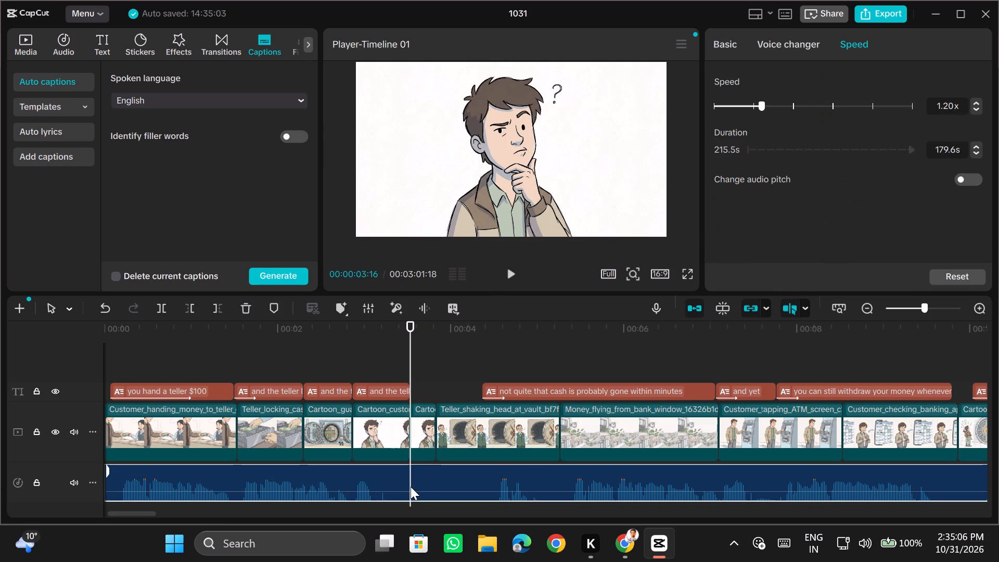
key("ctrl+b")
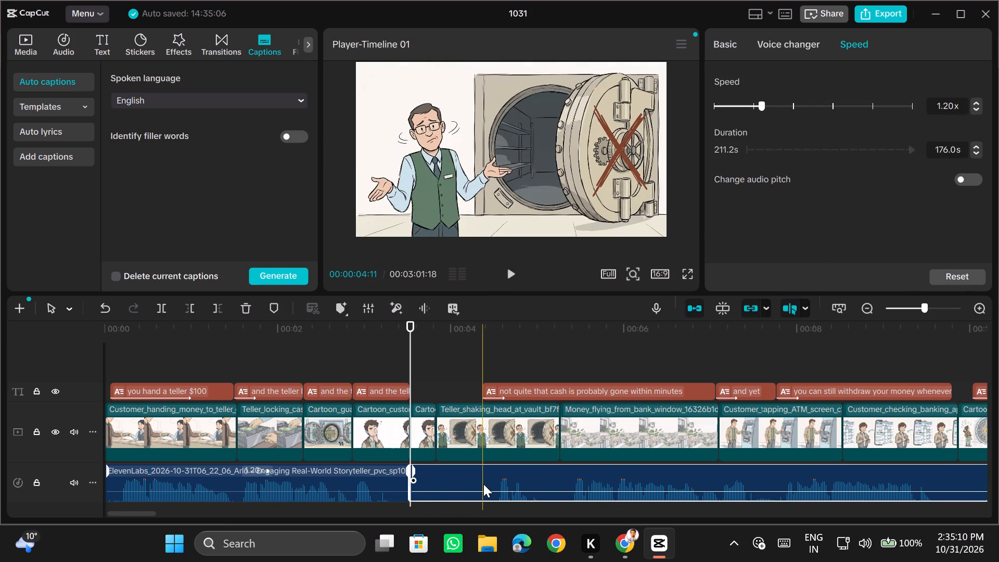
key("ctrl+space")
key("ctrl+b")
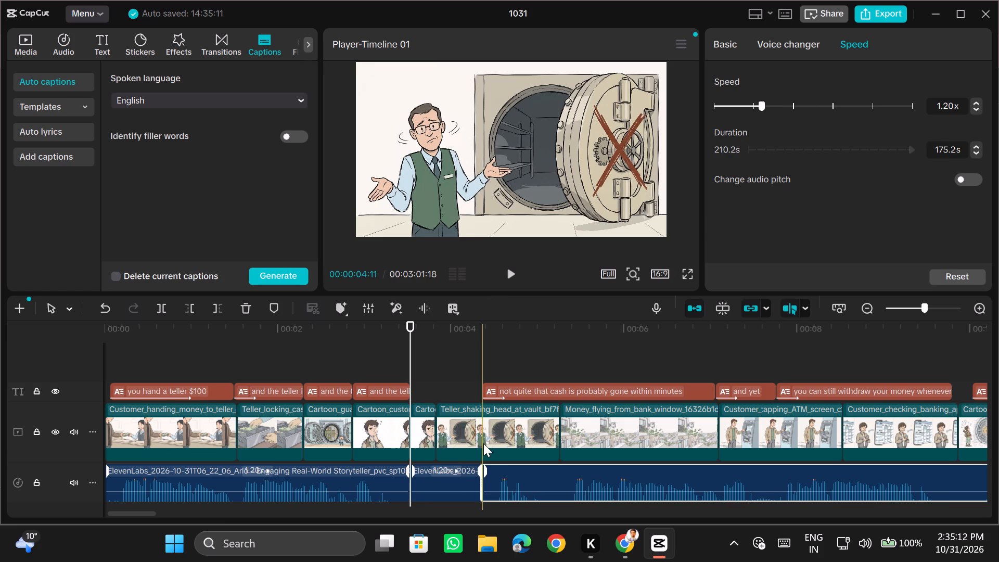
left_click(483, 443)
key("ctrl+b")
Delete the video and narration pieces inside the silent gap and move the remaining narration against the end of the first part.
left_click(459, 431)
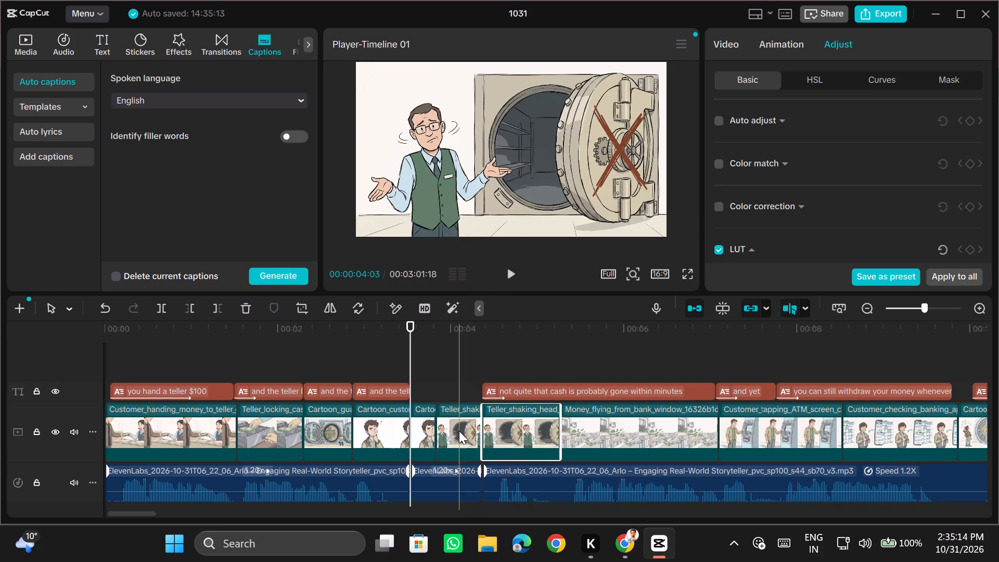
key("Delete")
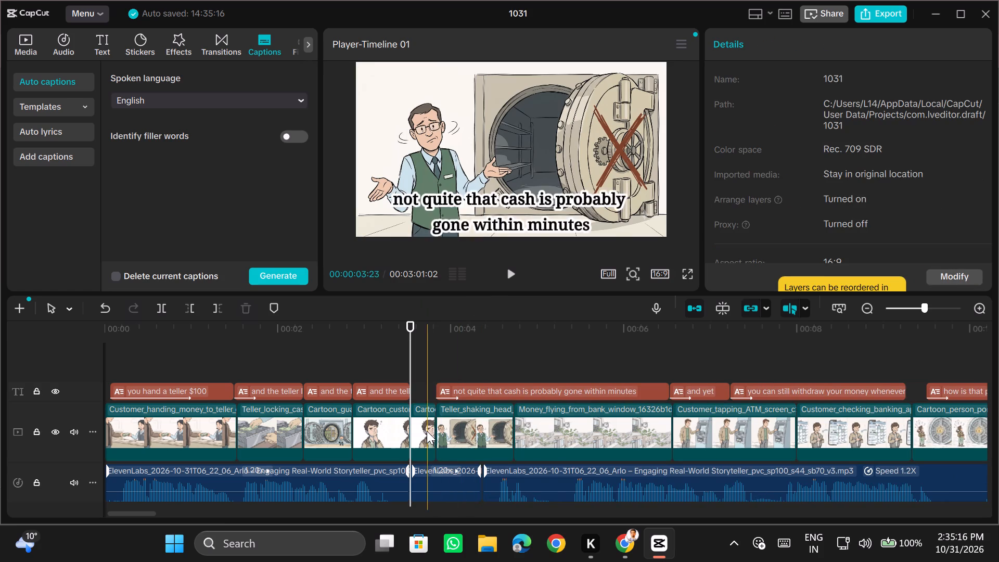
left_click(427, 431)
key("Delete")
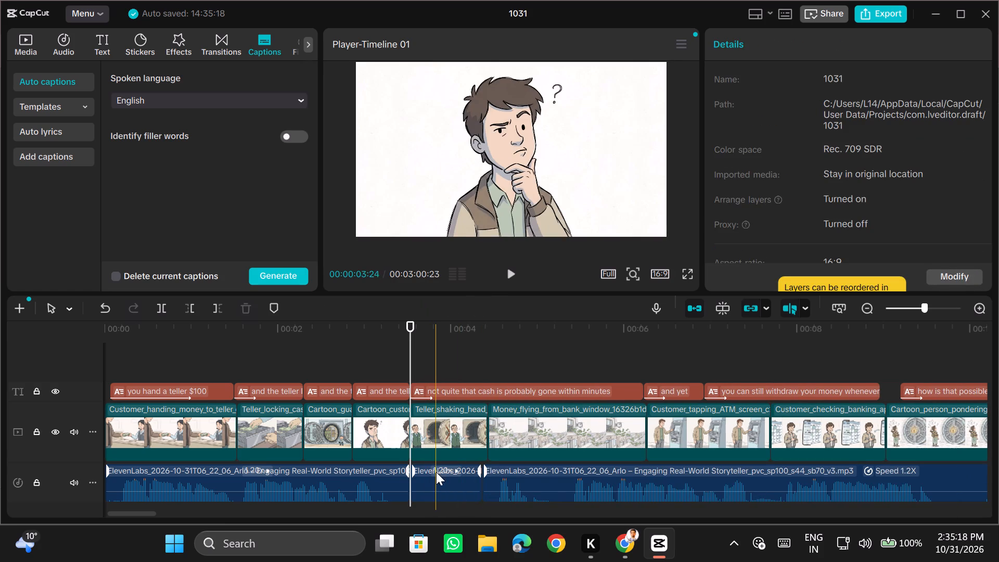
left_click(436, 477)
key("Delete")
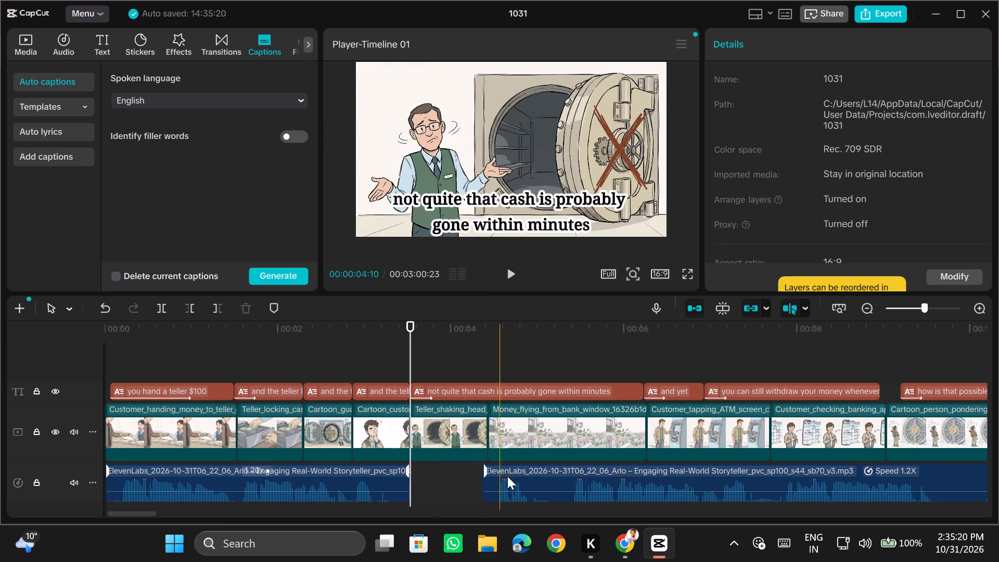
left_click_drag(549, 477, 478, 477)
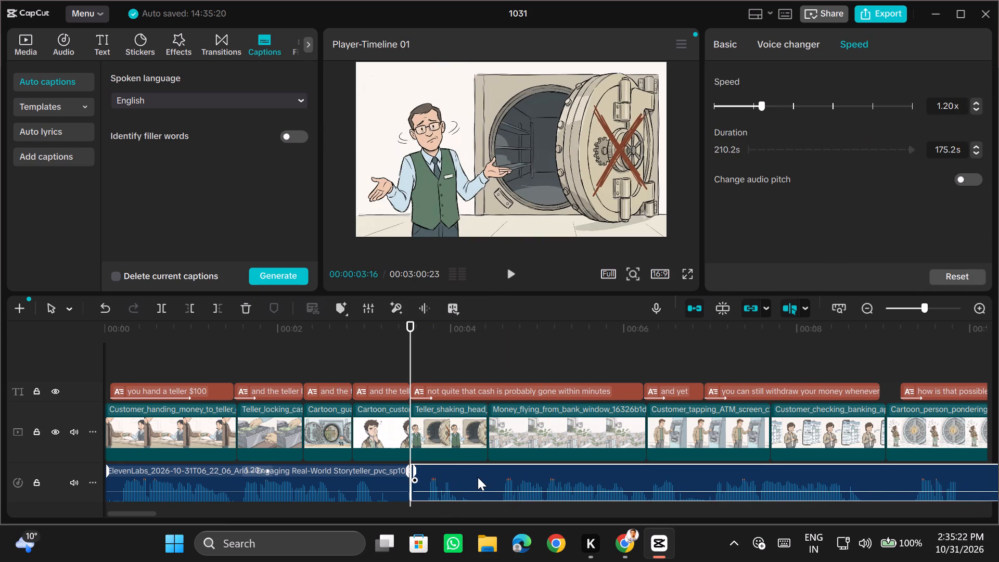
left_click_drag(478, 477, 477, 477)
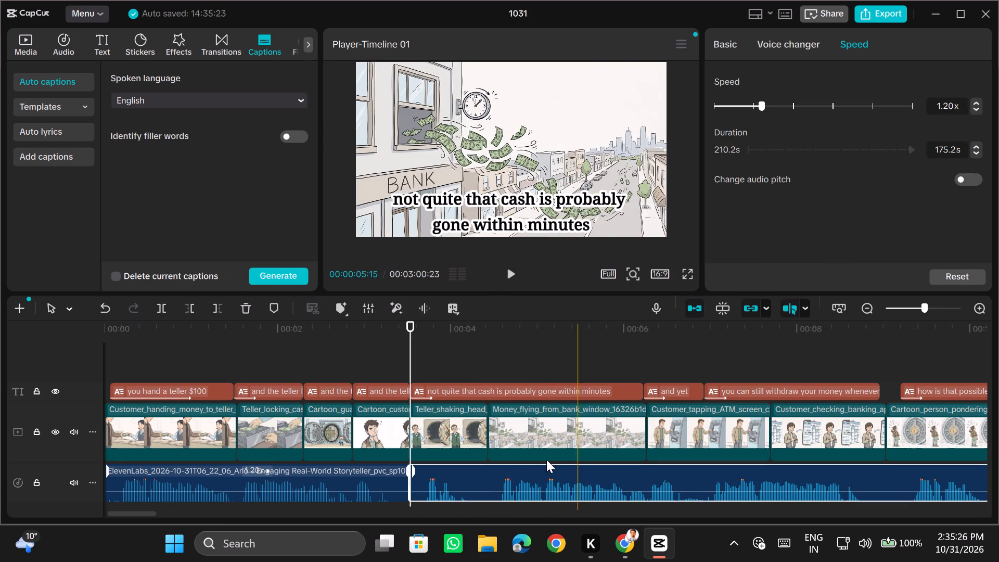
Split the "not quite that cash is probably gone within minutes" caption at the start of the money-flying clip, at 00:00:04:13.
left_click(413, 340)
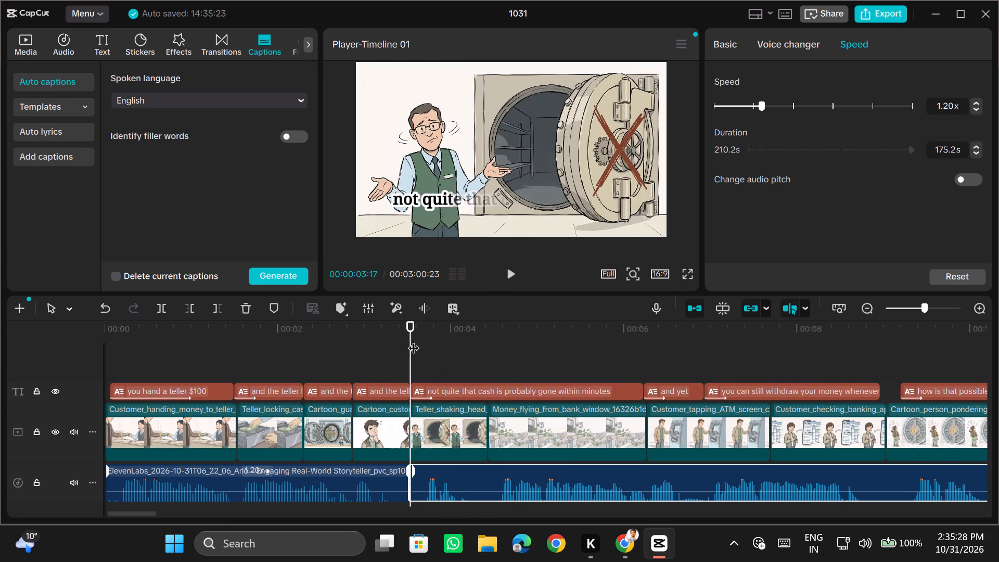
left_click(411, 340)
left_click(411, 340)
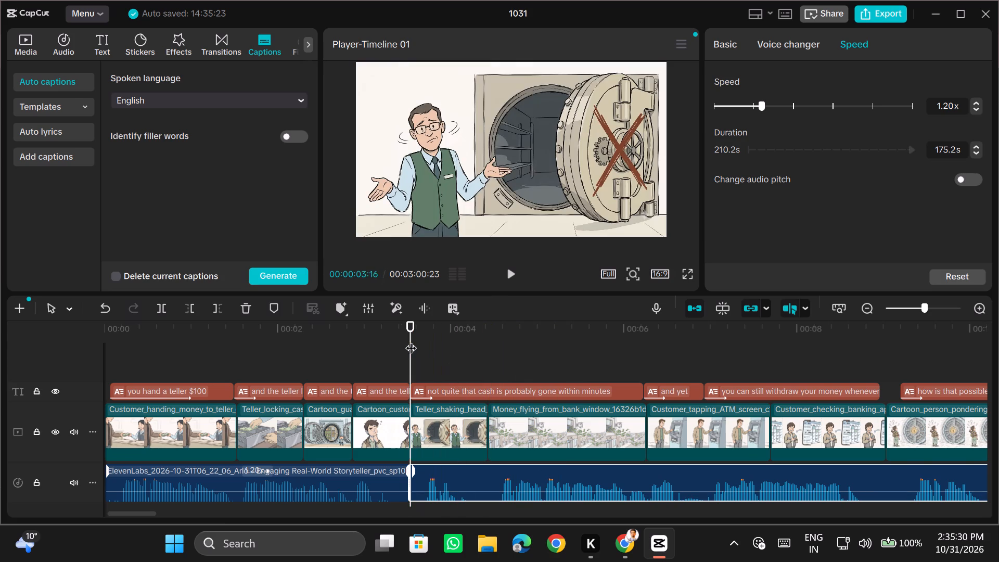
left_click(489, 350)
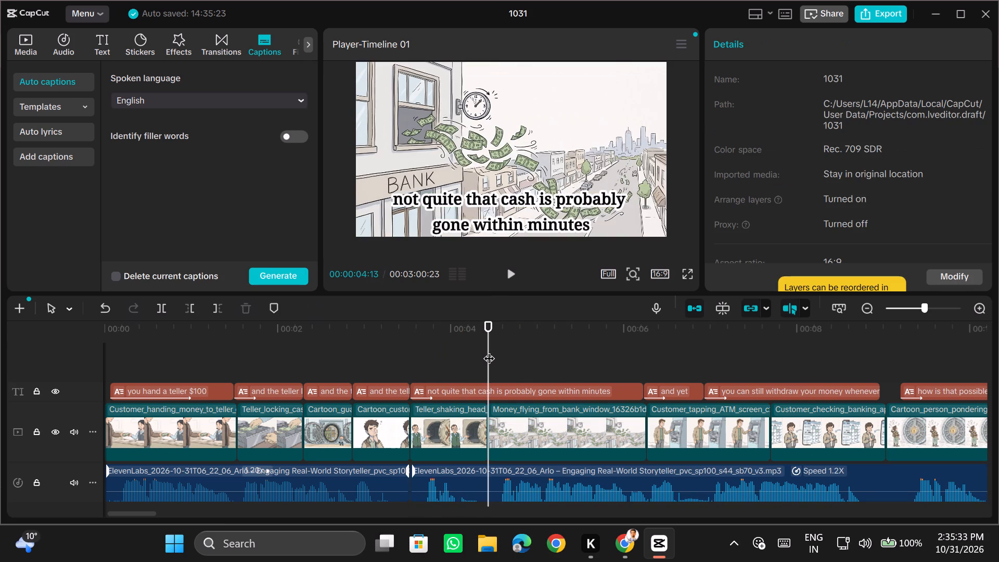
left_click(489, 386)
key("ctrl+b")
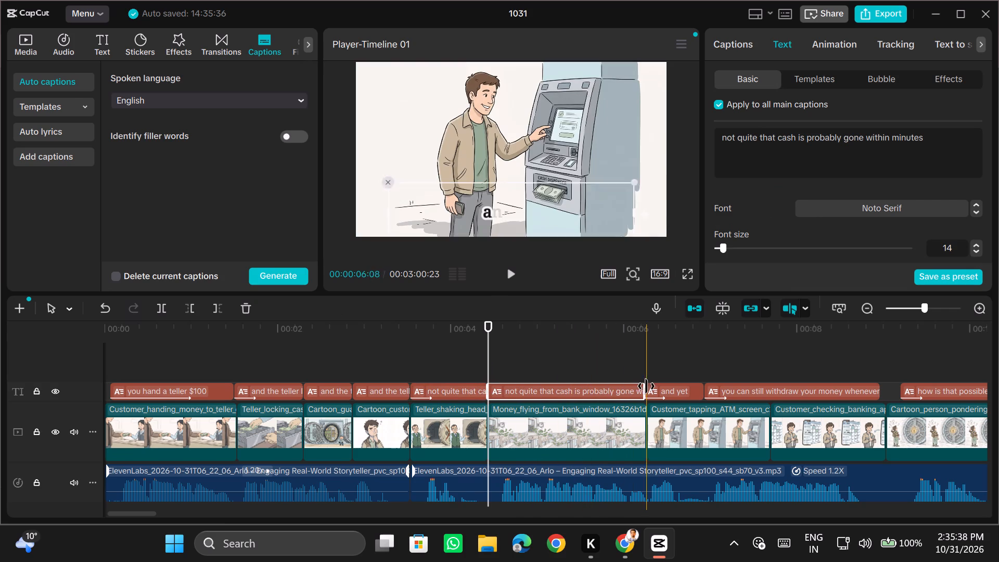
scroll(701, 381, "left", 1)
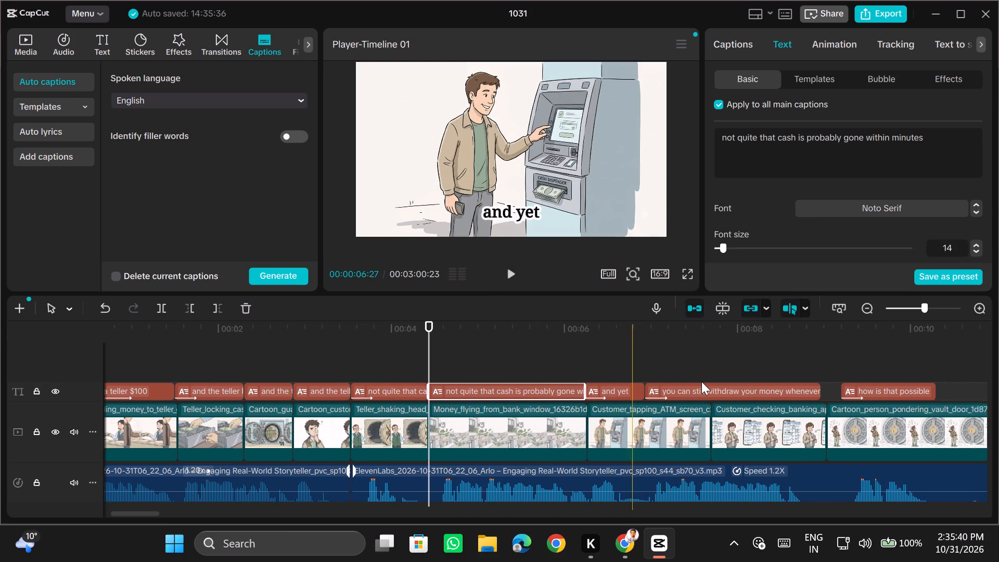
Split the "you can still withdraw your money whenever you want" caption at the start of the customer-checking-banking-app clip, at 00:00:07:21.
scroll(701, 381, "left", 1)
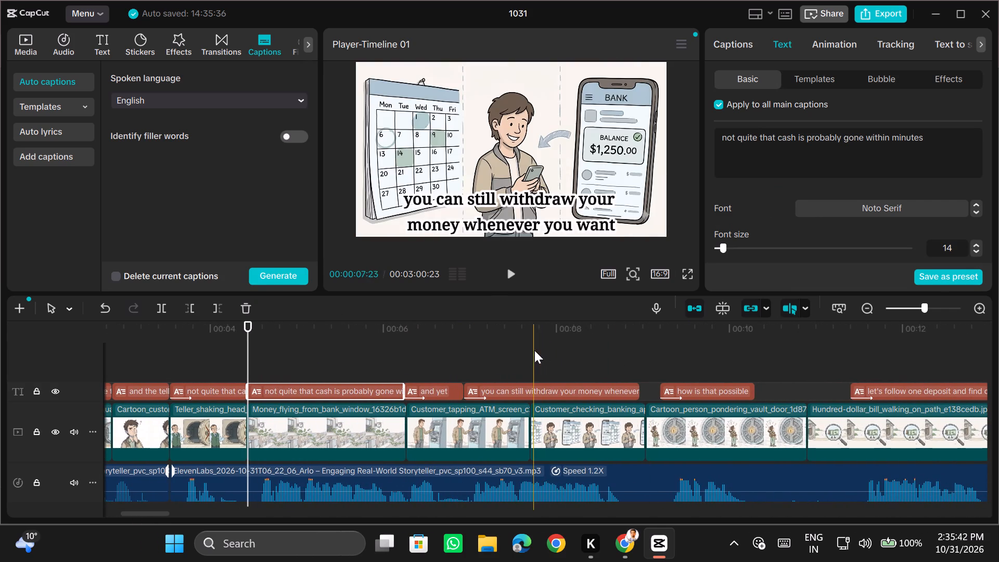
left_click(532, 350)
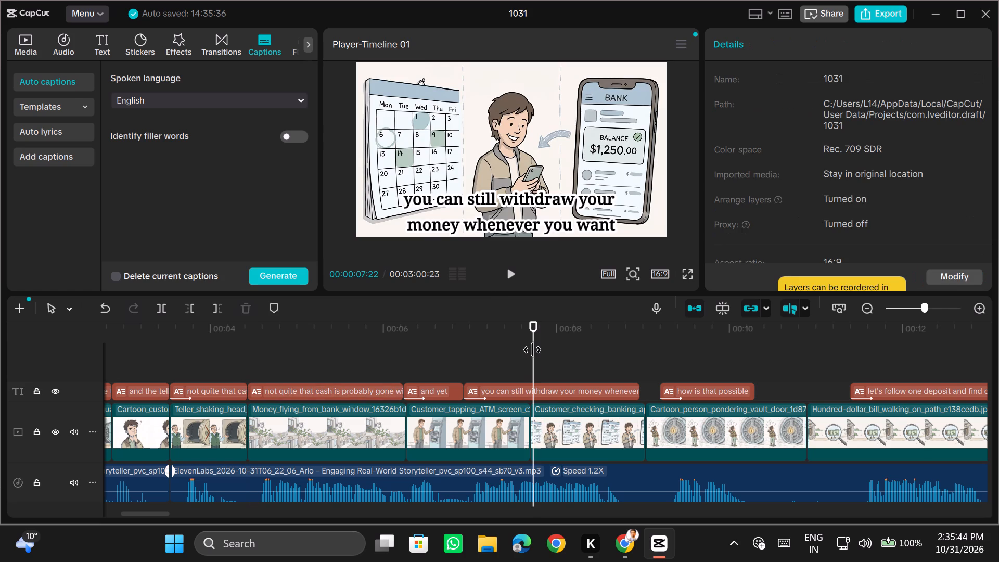
left_click(530, 350)
key("ctrl+b")
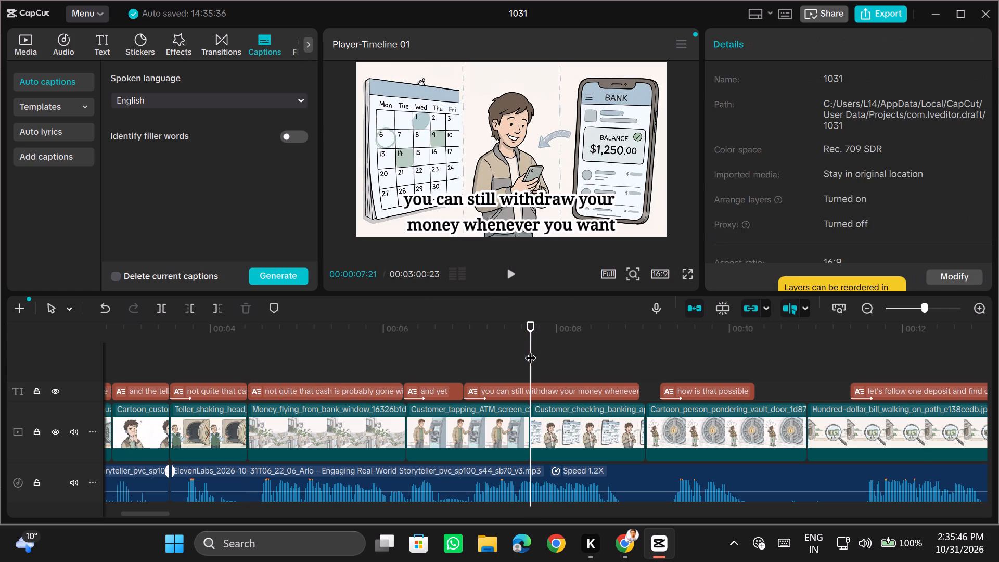
left_click(530, 389)
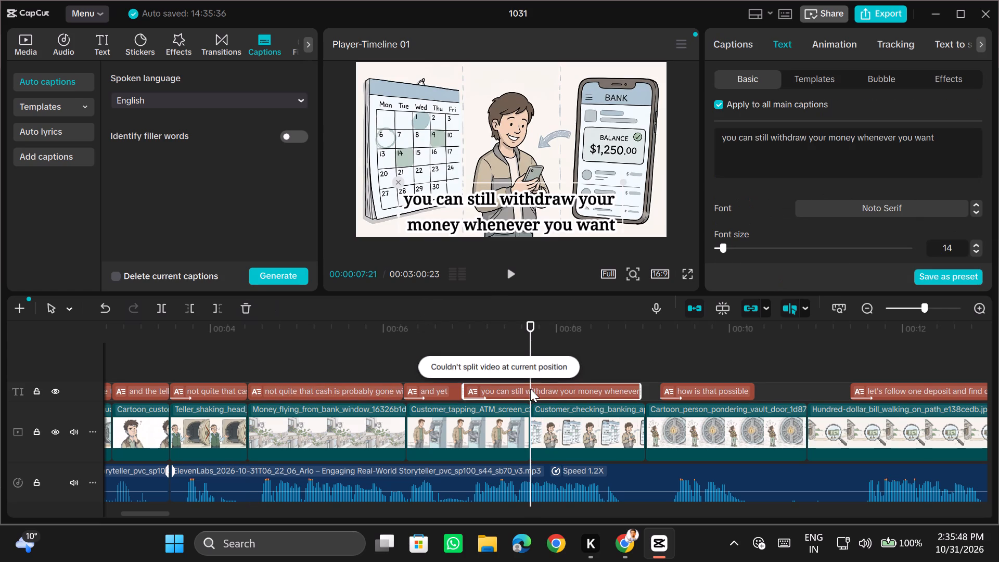
key("ctrl+b")
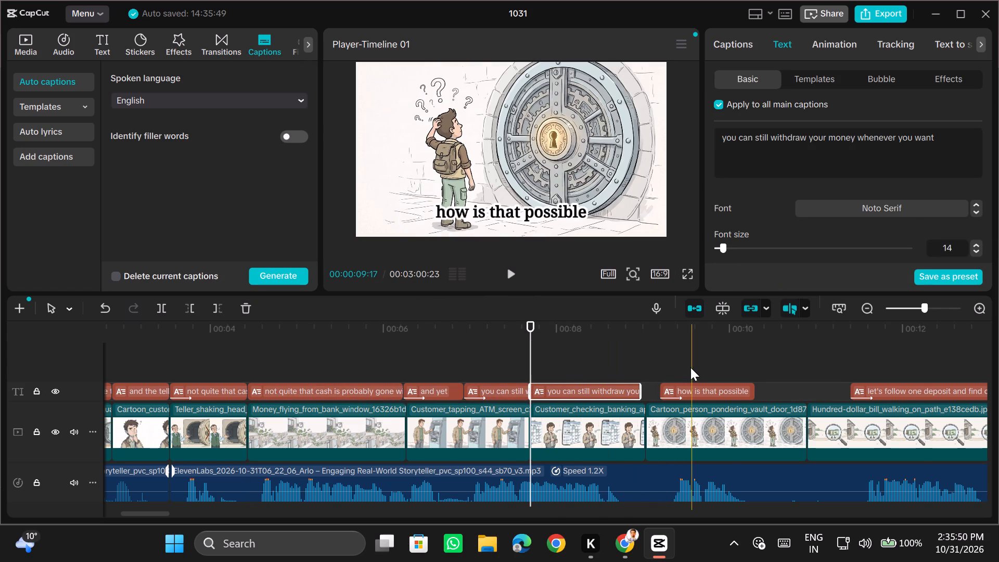
Split the "imagine a woman named Maria" caption at 00:00:15:11 and the "keep it under her mattress" caption at 00:00:18:28, where the video clips change.
scroll(690, 367, "left", 2)
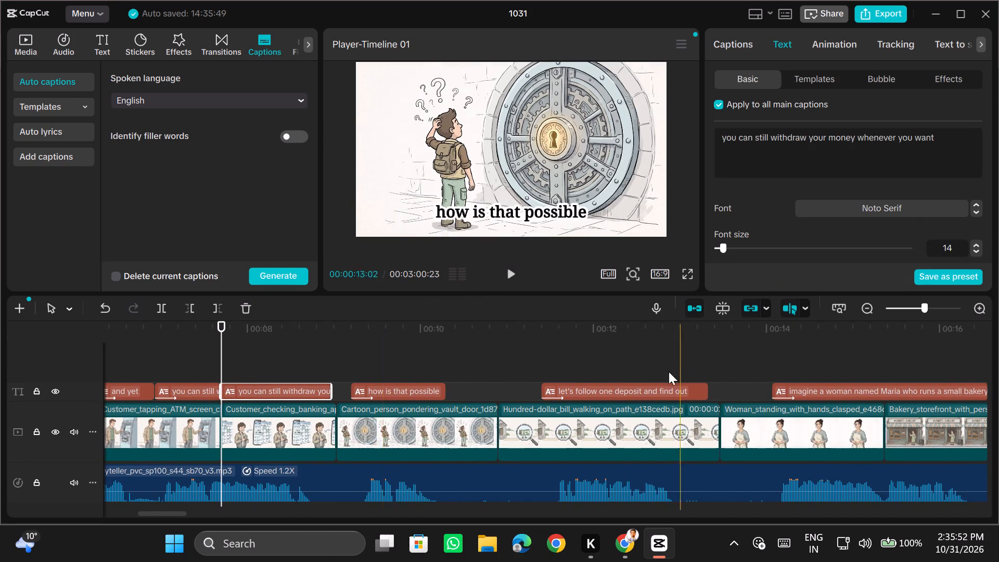
scroll(586, 384, "left", 1)
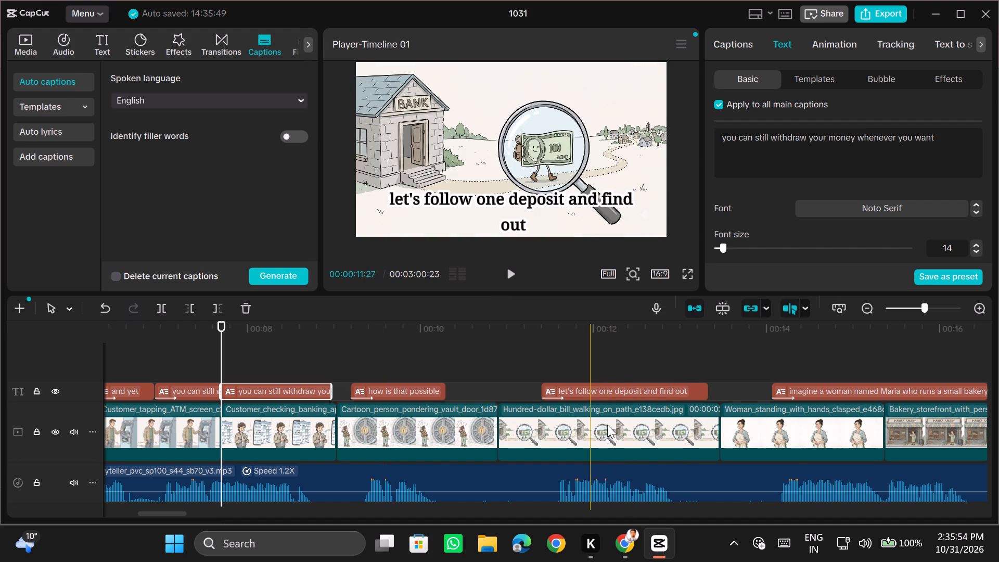
scroll(611, 436, "left", 1)
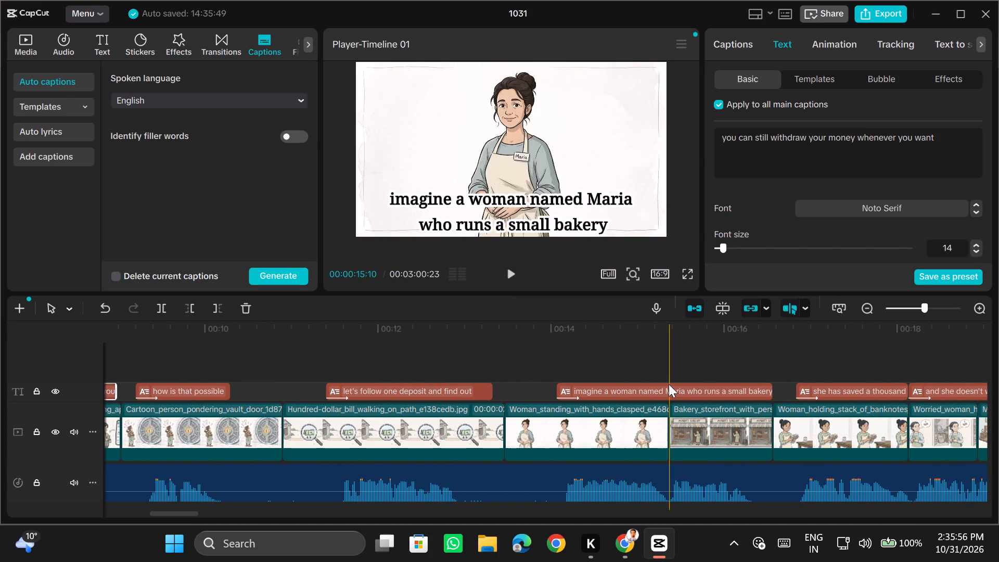
left_click(669, 384)
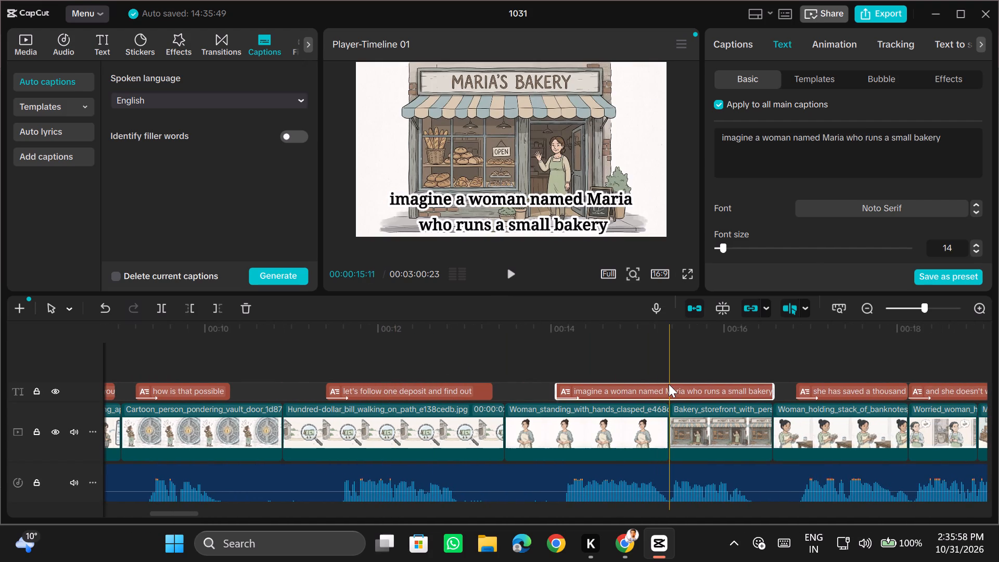
key("ctrl+b")
scroll(670, 384, "left", 1)
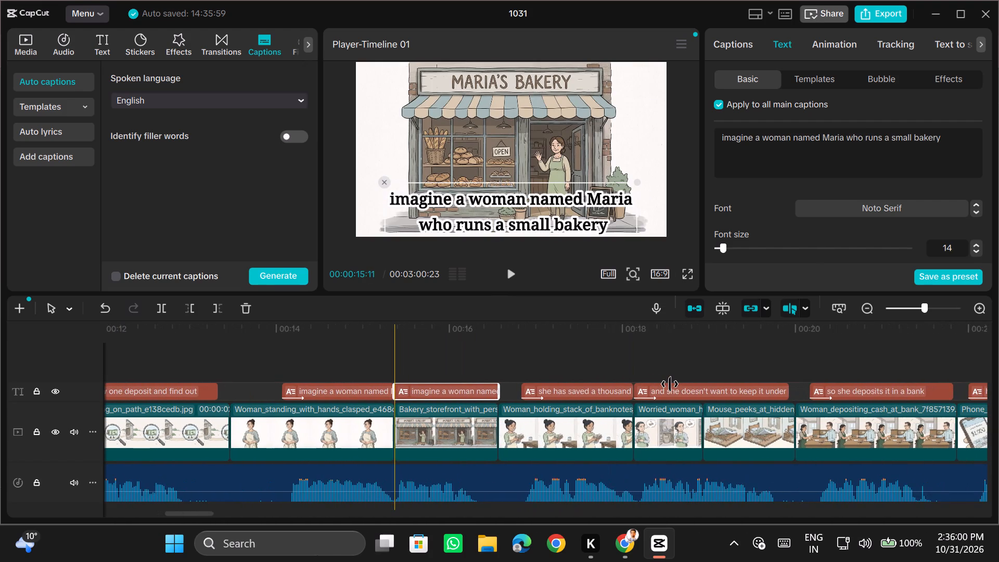
left_click(704, 393)
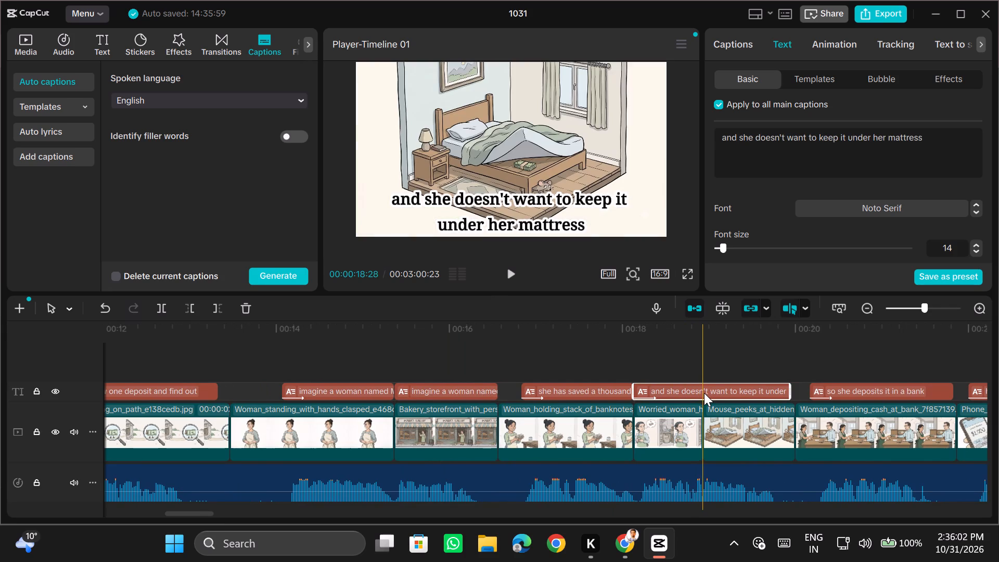
key("ctrl+b")
Split the "but the bank doesn't want to simply hold that money" caption at the start of the banker-on-cash-bags clip, at 00:00:26:13.
scroll(704, 393, "left", 2)
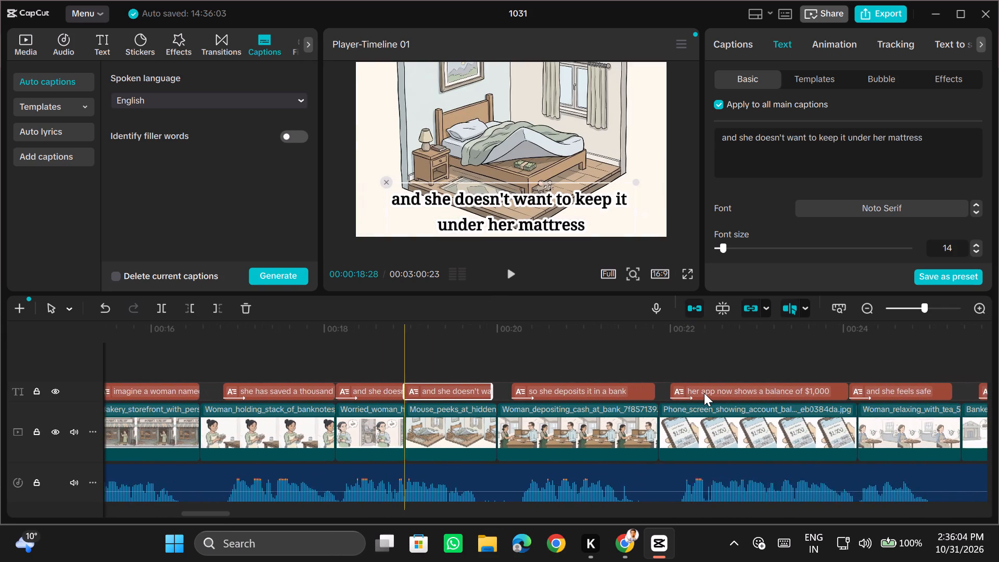
scroll(704, 393, "left", 3)
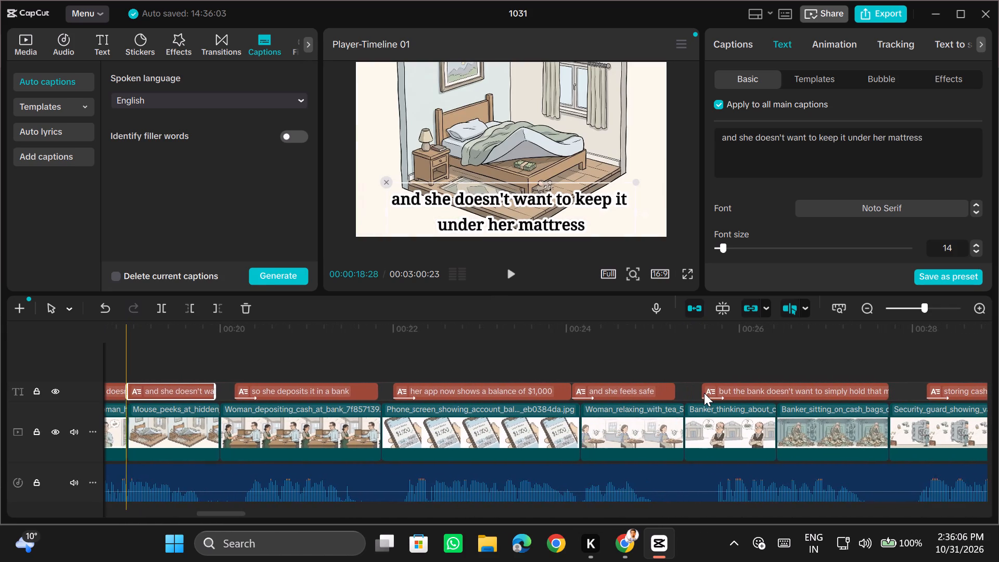
scroll(704, 393, "left", 1)
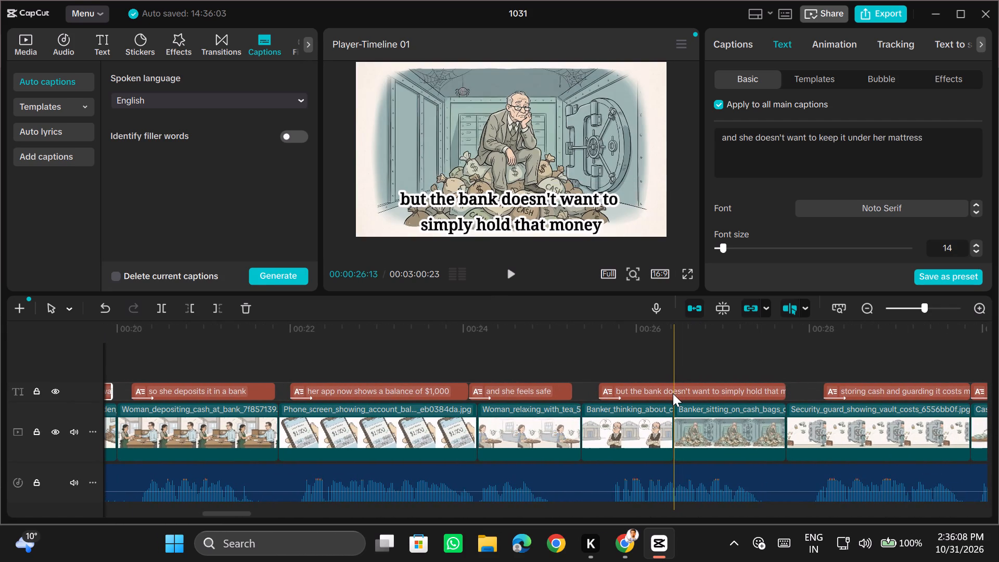
left_click(673, 393)
key("ctrl+b")
Split the "so the bank looks for a way" caption at 00:00:32:27 and the "meanwhile down the street" caption at 00:00:34:19, at the clip changes.
scroll(673, 393, "left", 2)
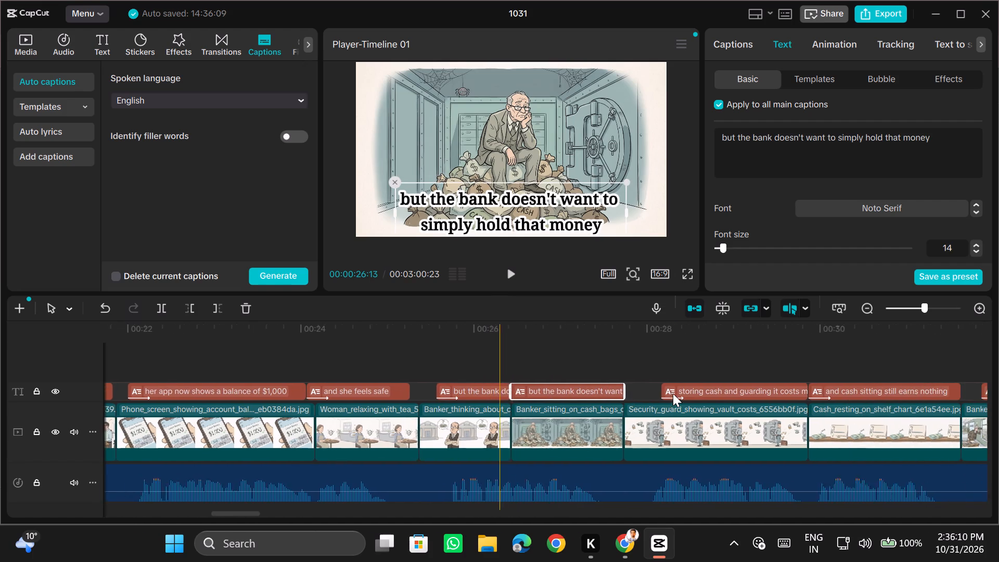
scroll(673, 393, "left", 2)
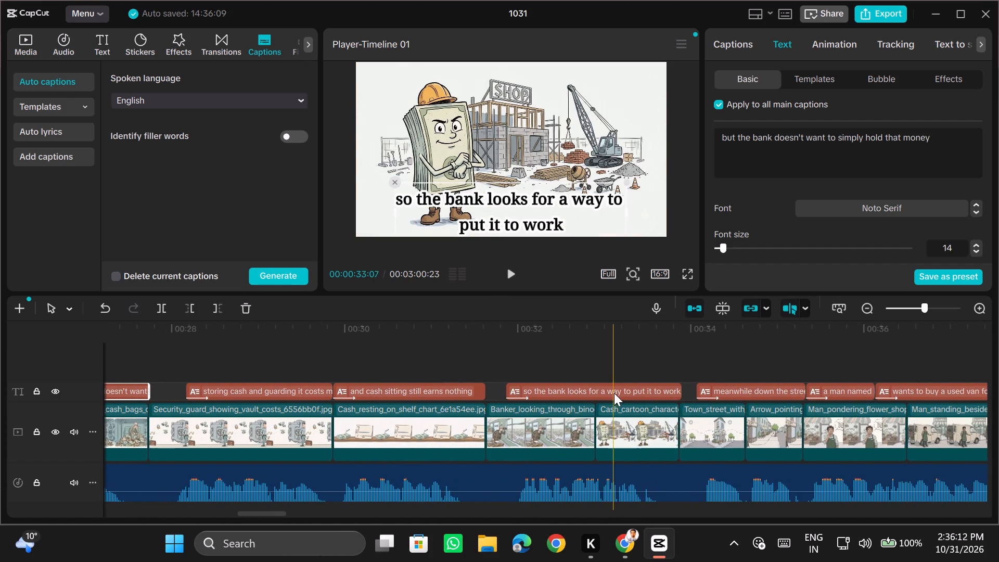
left_click(595, 390)
key("ctrl+b")
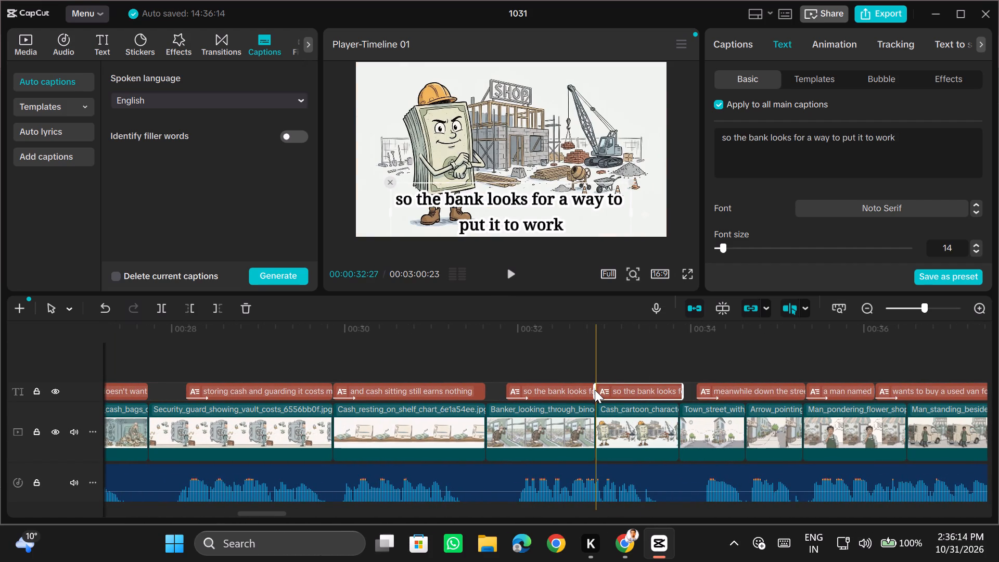
scroll(595, 390, "left", 1)
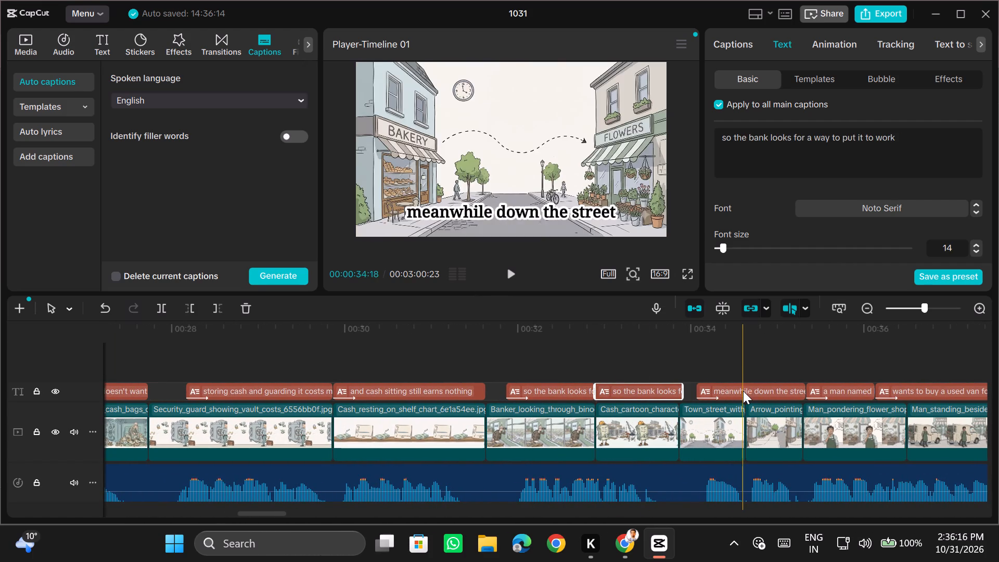
left_click(746, 393)
key("ctrl+b")
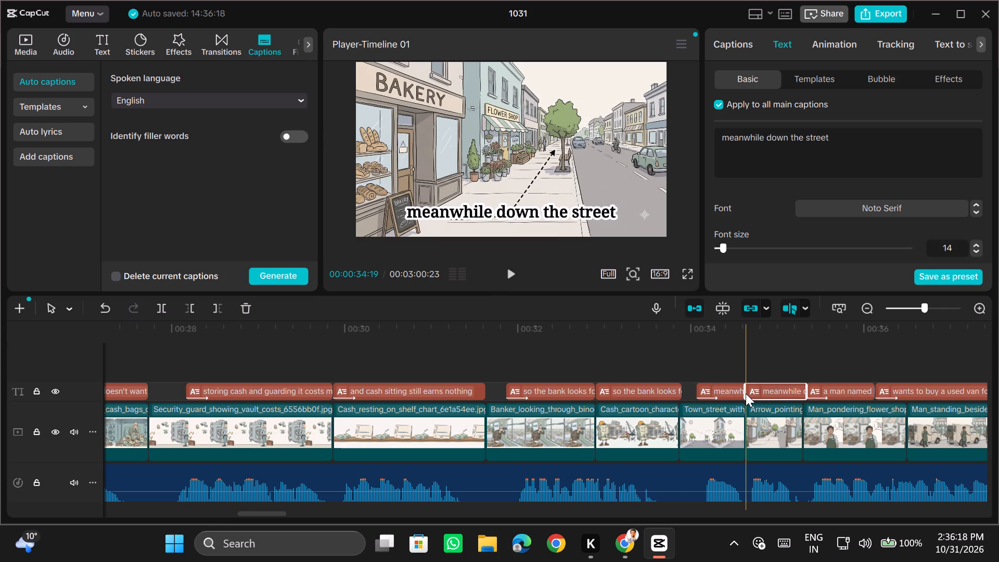
Shift the "wants to buy a used van" caption slightly later, split it at the delivery-van clip's start, 00:00:36:15, and delete the short leading piece.
scroll(746, 393, "left", 2)
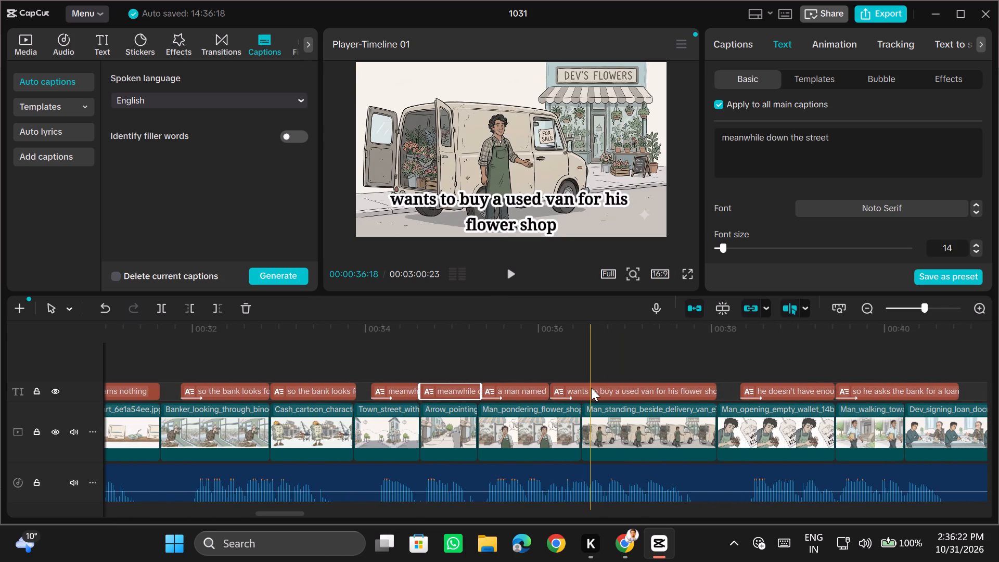
left_click(591, 388)
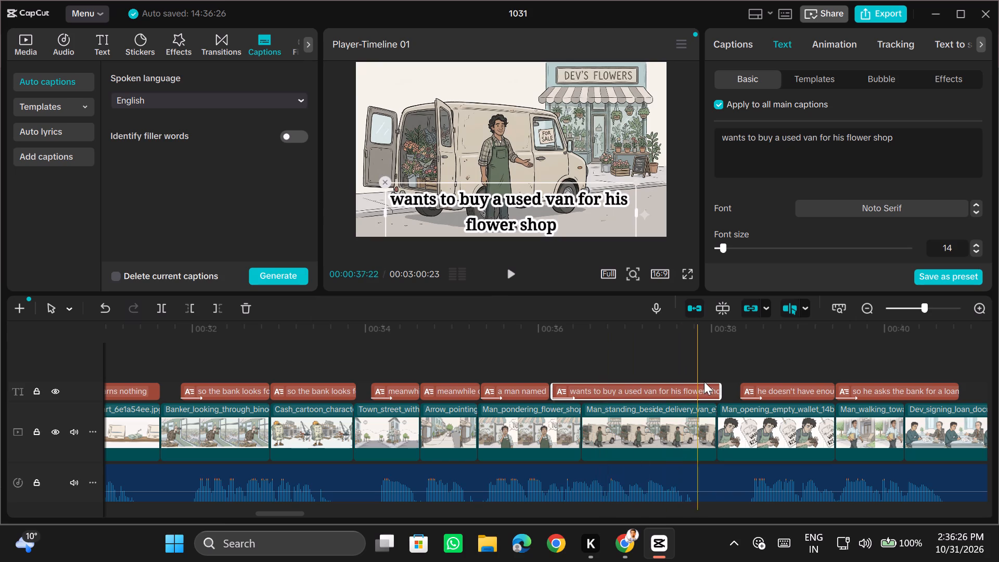
left_click_drag(684, 386, 700, 387)
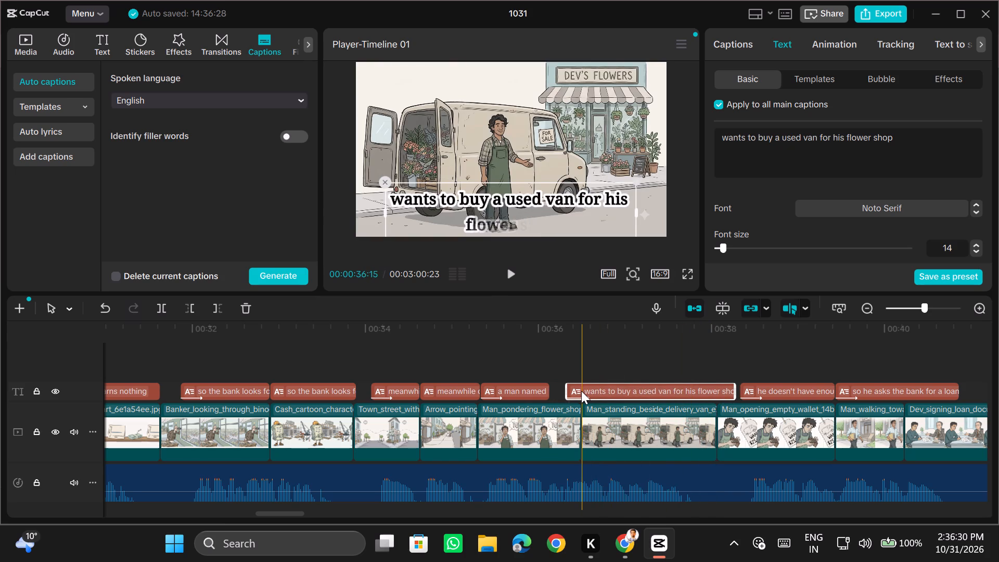
key("ctrl+b")
left_click(573, 391)
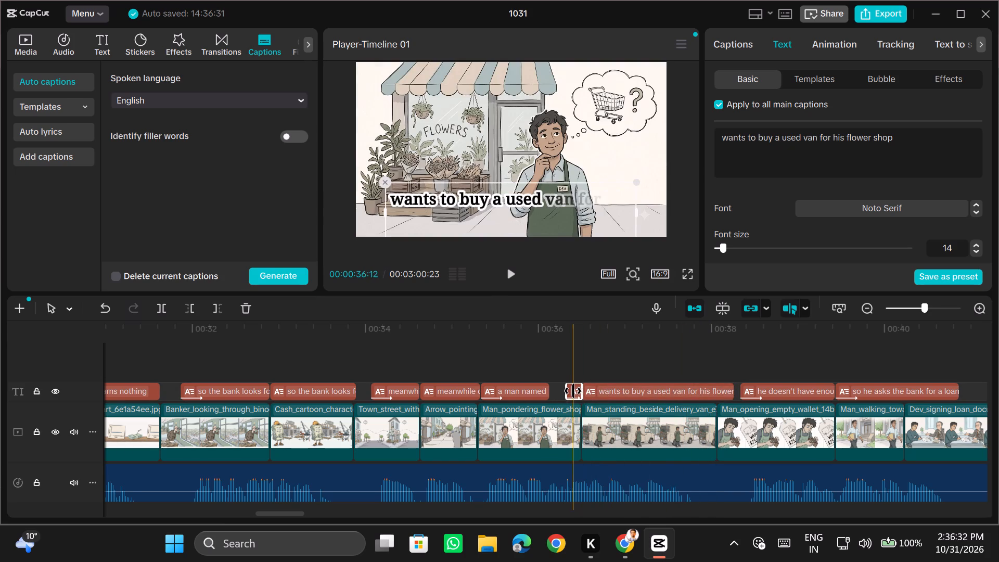
key("Delete")
Extend the "a man named Dev" caption to the delivery-van clip's start and trim the used-van caption's end to the start of the empty-wallet clip.
left_click(534, 391)
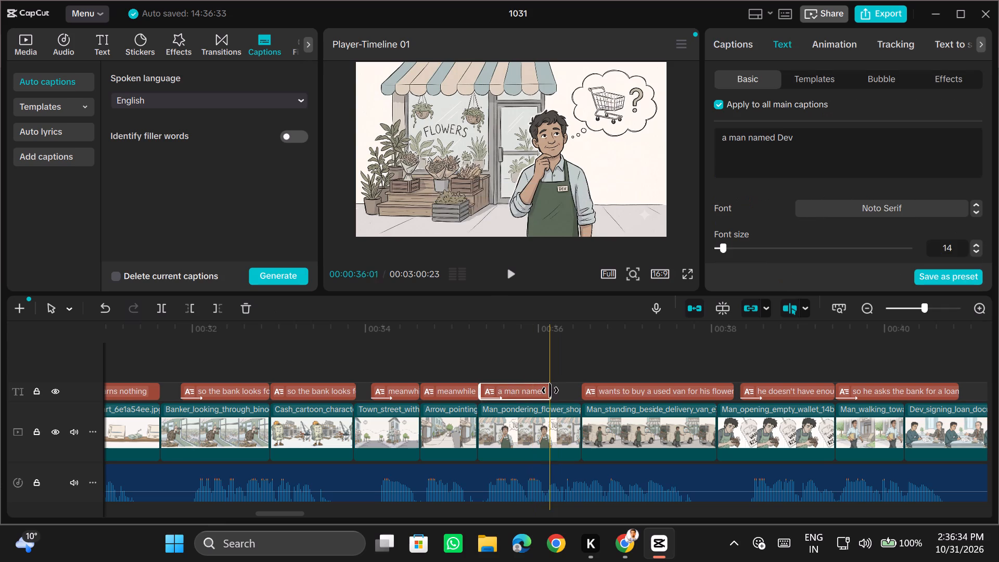
left_click_drag(550, 390, 581, 390)
scroll(581, 390, "left", 1)
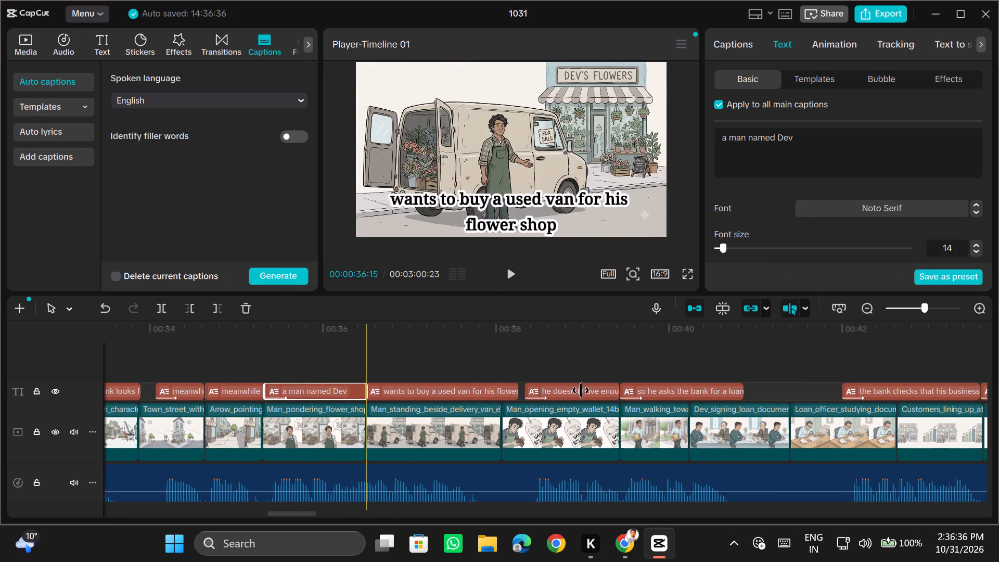
left_click(505, 388)
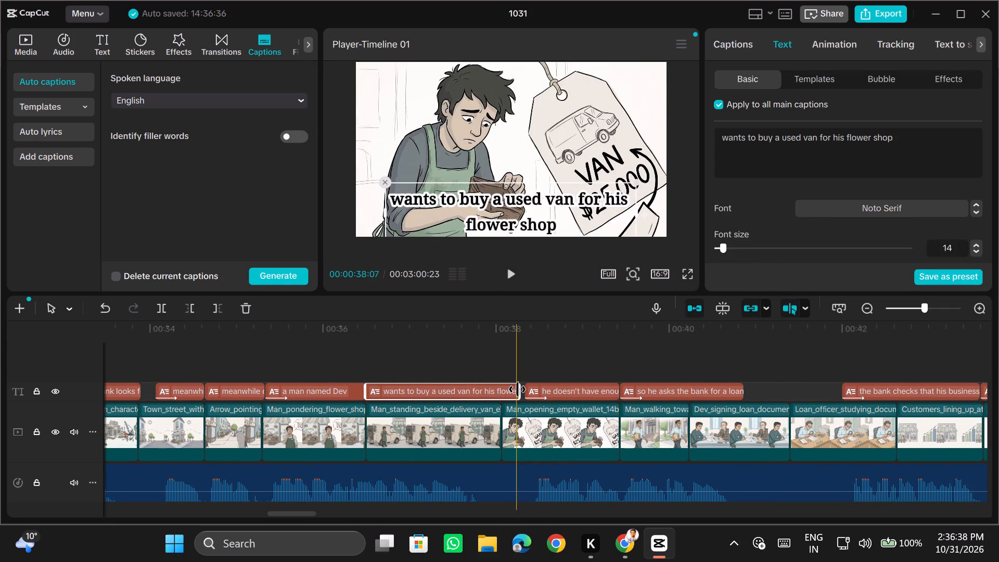
left_click_drag(518, 389, 499, 390)
Split the "so he asks the bank for a loan" caption at 00:00:40:07 and the "business is steady" caption at 00:00:42:19, at the clip changes.
scroll(579, 394, "left", 1)
left_click(581, 394)
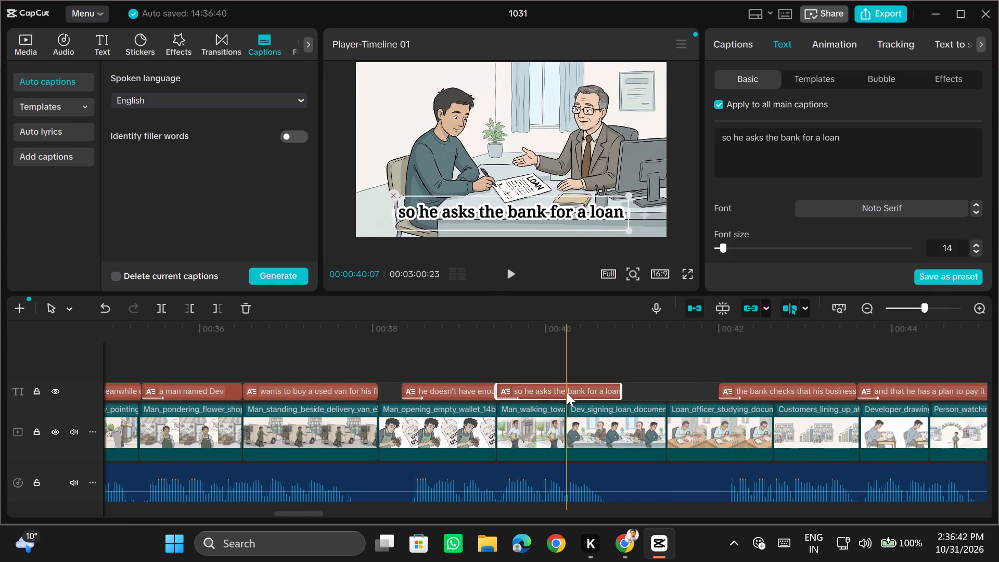
key("ctrl+b")
scroll(649, 392, "left", 1)
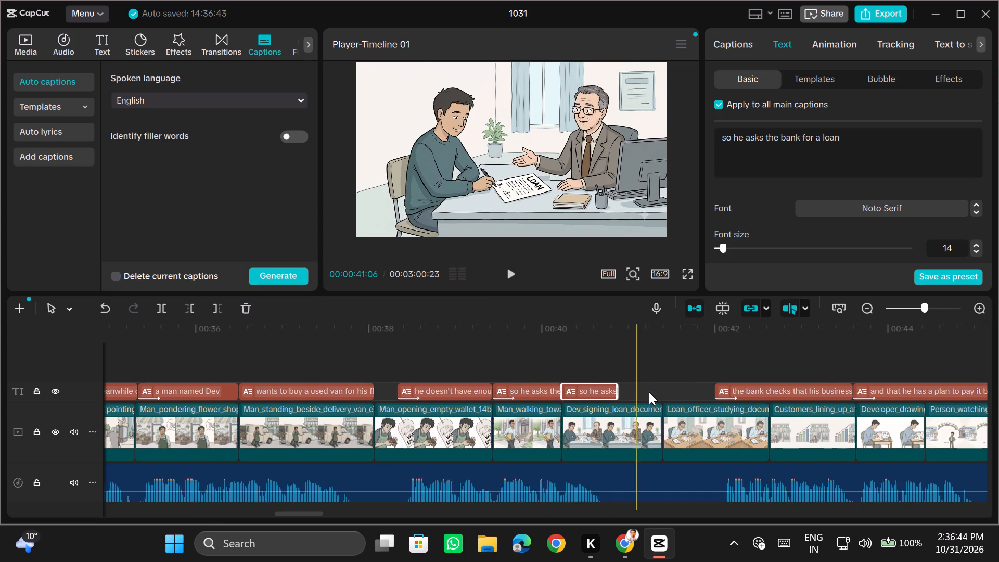
scroll(649, 392, "left", 1)
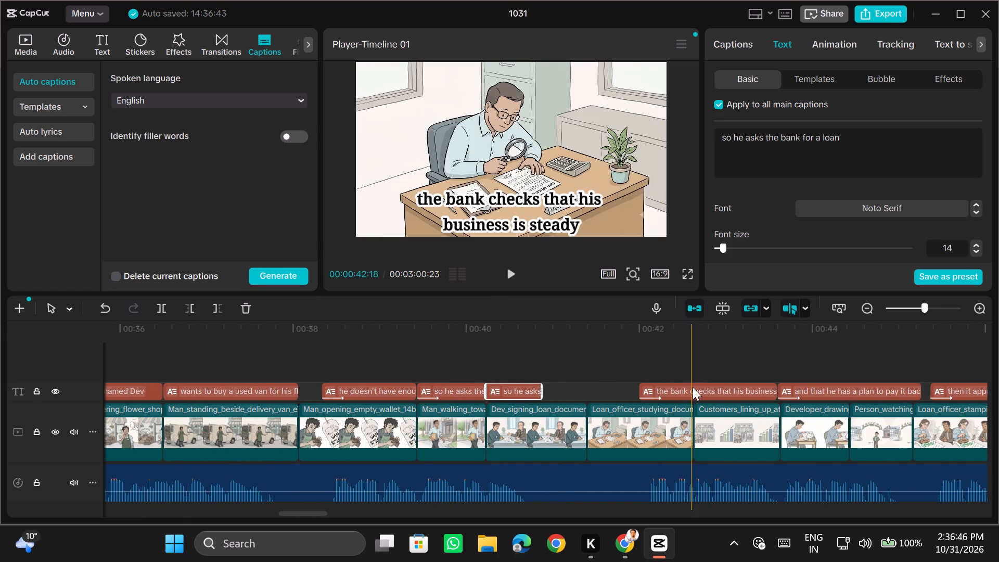
key("ctrl+b")
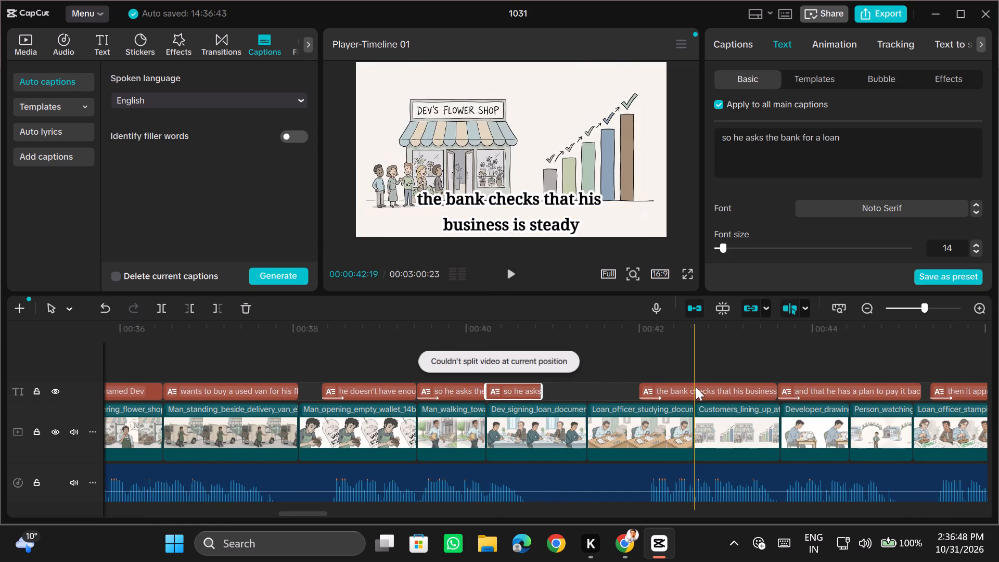
left_click(696, 388)
key("ctrl+b")
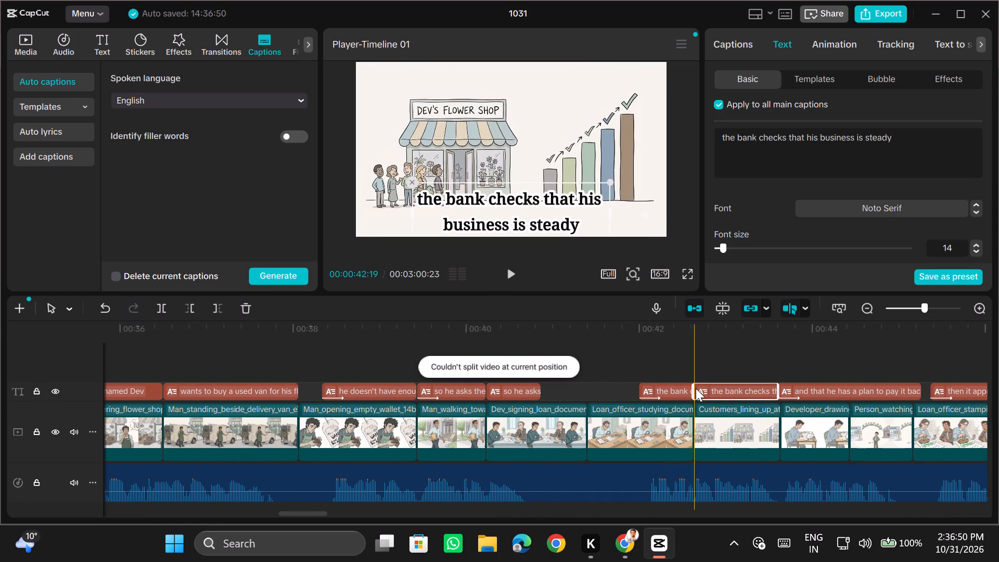
Split the "and that he has a plan to pay it back" caption at 00:00:44:13 and trim its second piece to end at the loan-stamping clip.
scroll(696, 388, "left", 1)
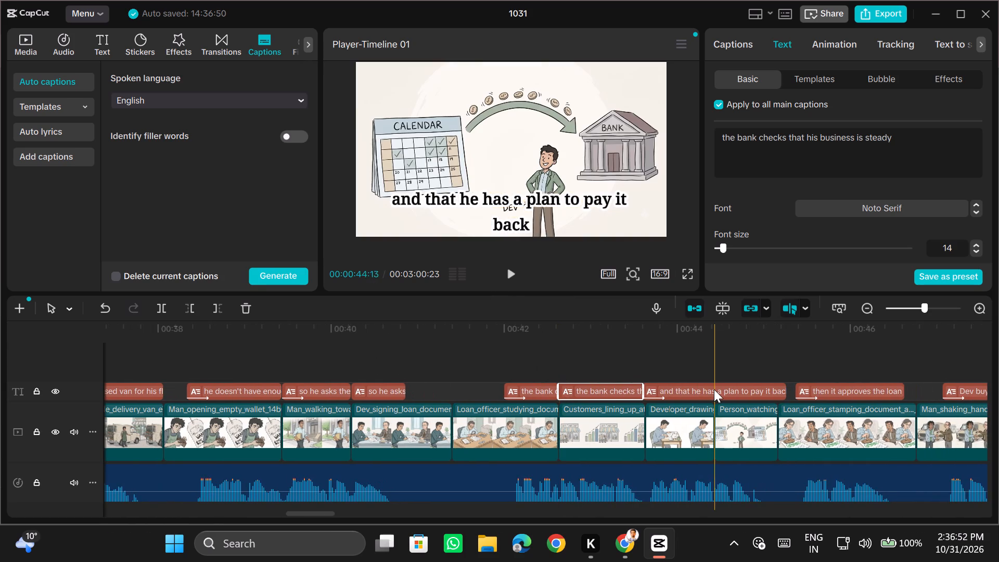
left_click(714, 389)
key("ctrl+b")
scroll(714, 389, "left", 1)
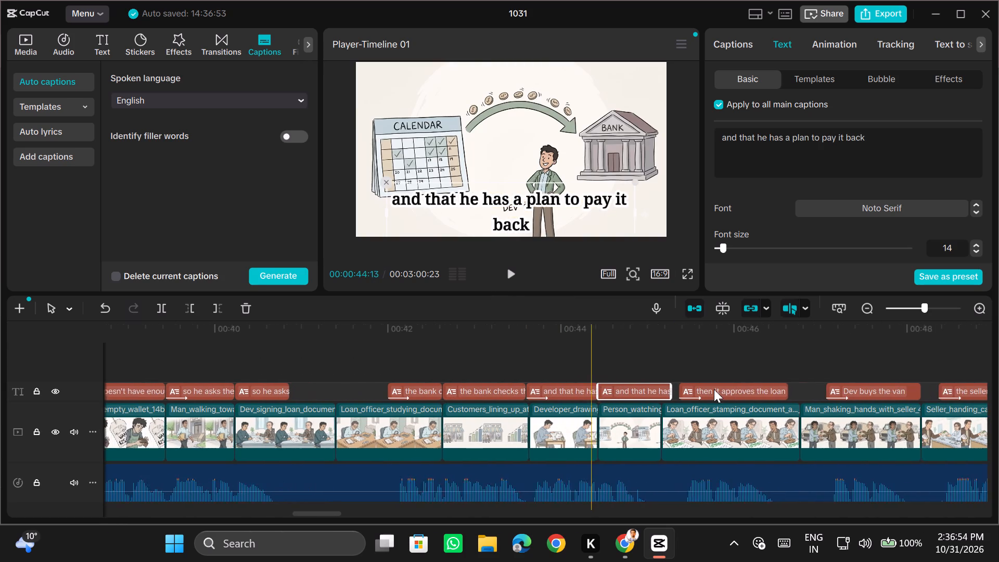
scroll(714, 389, "left", 1)
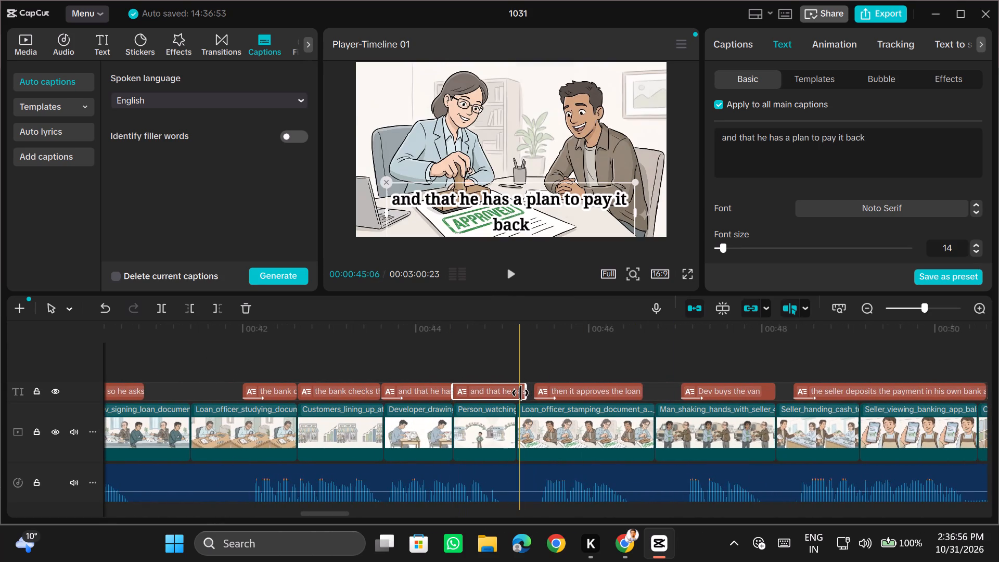
left_click_drag(524, 393, 515, 393)
scroll(567, 399, "left", 1)
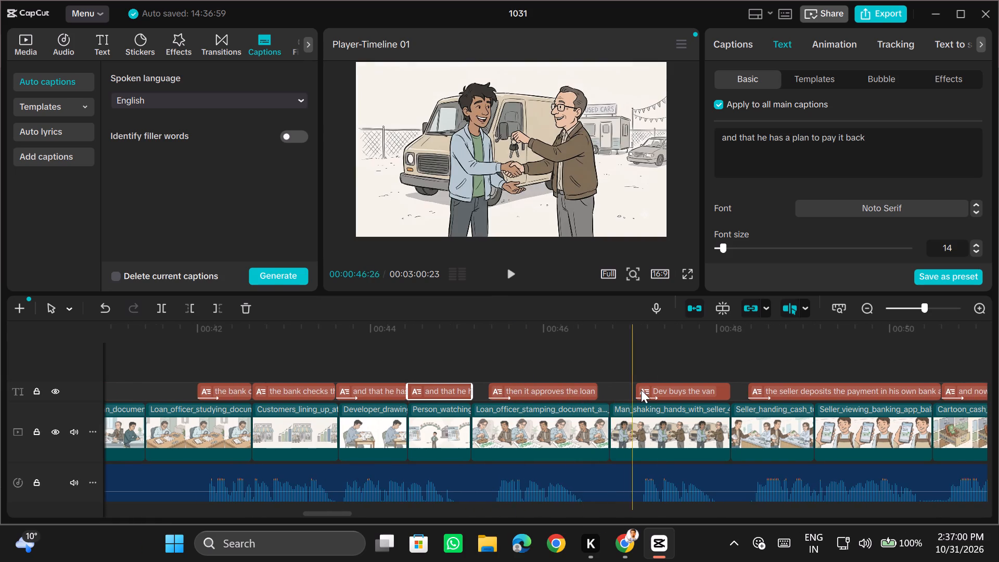
Split the "the seller deposits the payment" caption at 00:00:49:04 and trim its second piece to end at the relaxing-cash clip's start.
scroll(667, 387, "left", 1)
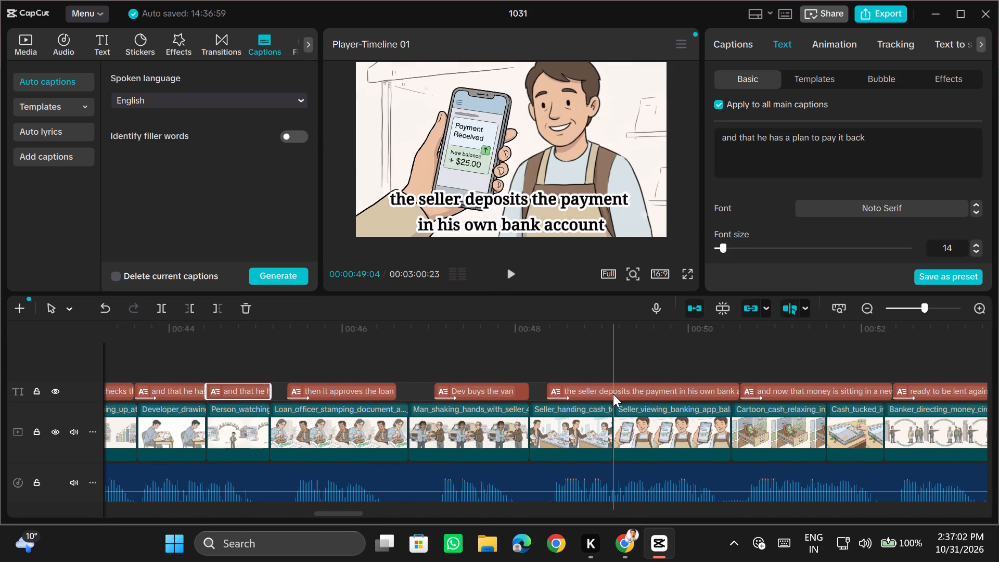
left_click(613, 394)
key("ctrl+b")
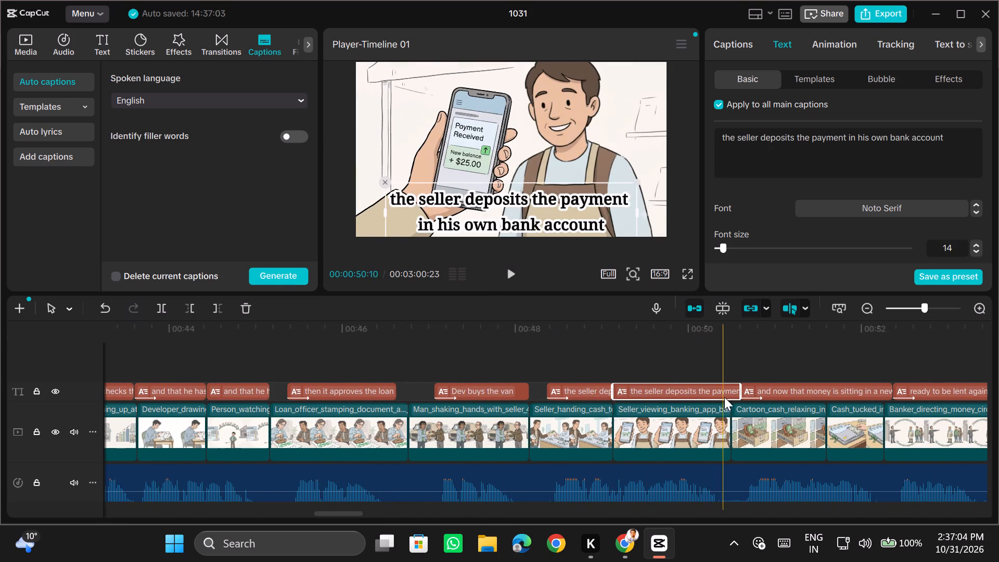
left_click_drag(738, 393, 730, 393)
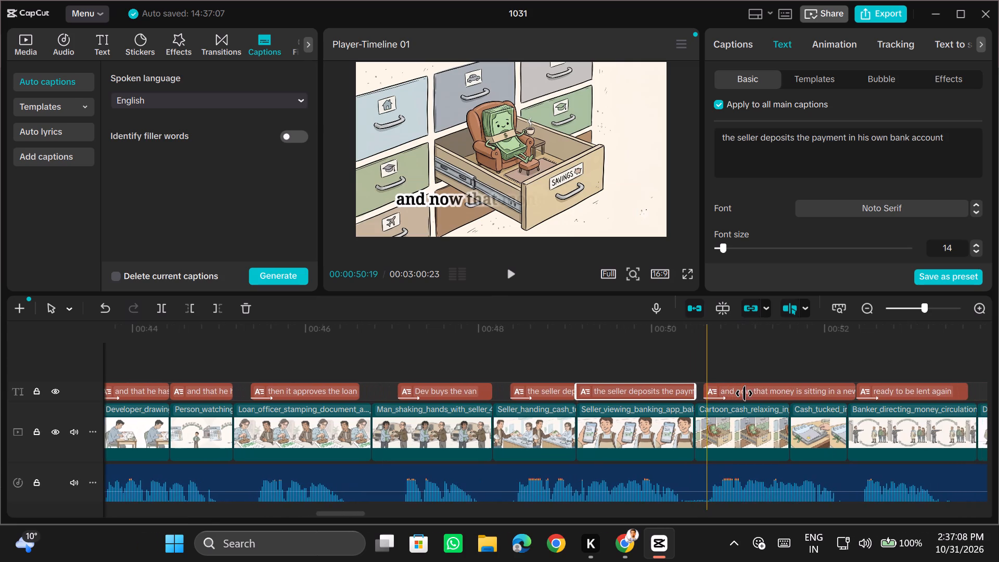
Split the "and now that money is sitting" caption at the cash-tucked clip's start and trim its second piece to that clip's end.
left_click(789, 392)
key("ctrl+b")
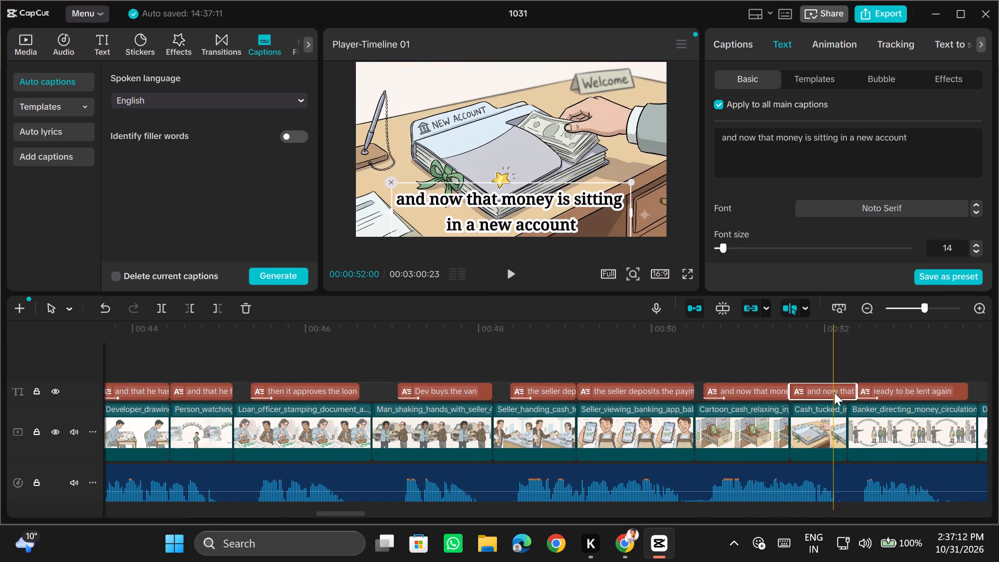
left_click_drag(854, 392, 848, 393)
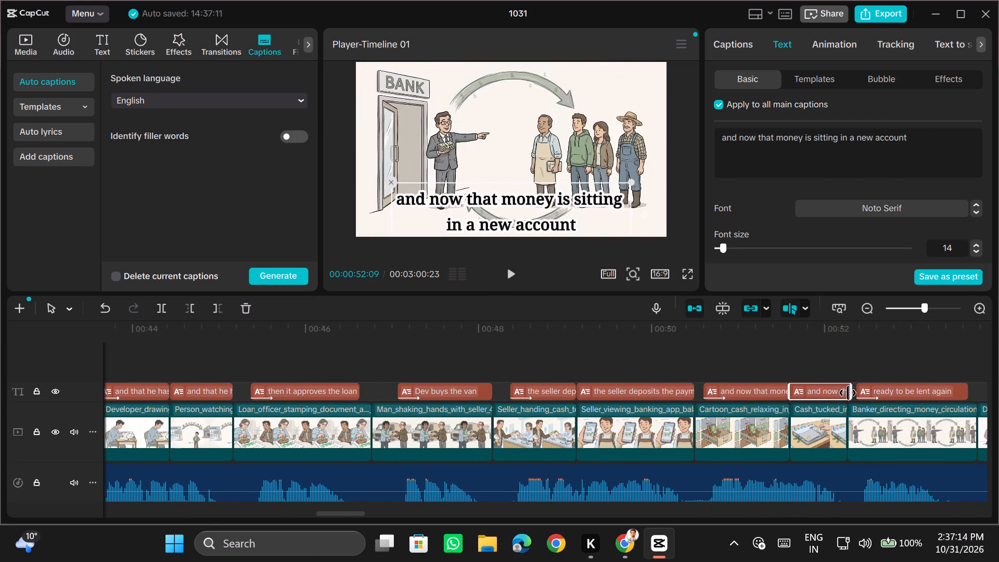
left_click_drag(848, 393, 844, 393)
Split the "Maria's balance still says $1,000" caption at 00:00:56:26, where the phone-screen clip begins.
scroll(844, 393, "left", 1)
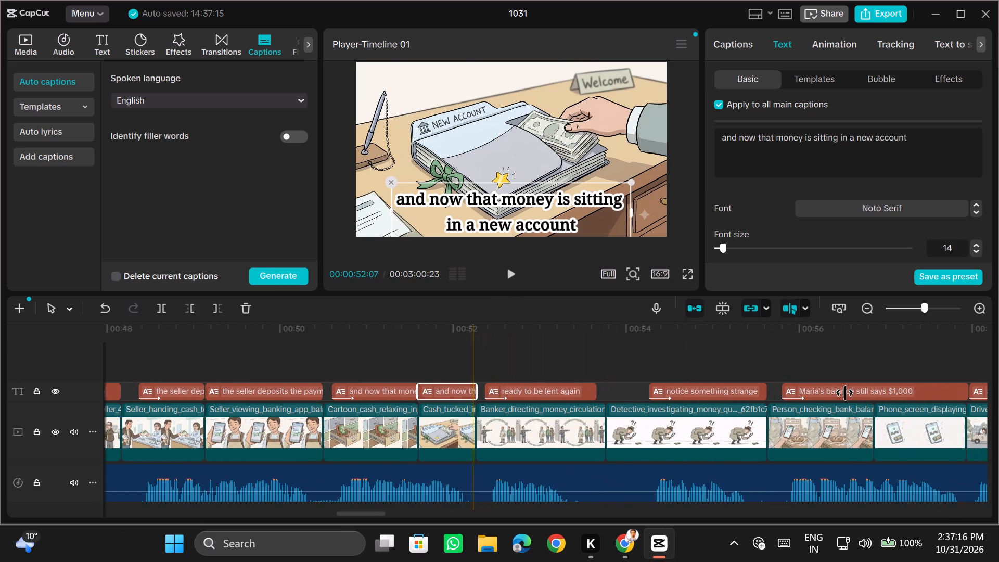
scroll(739, 405, "left", 1)
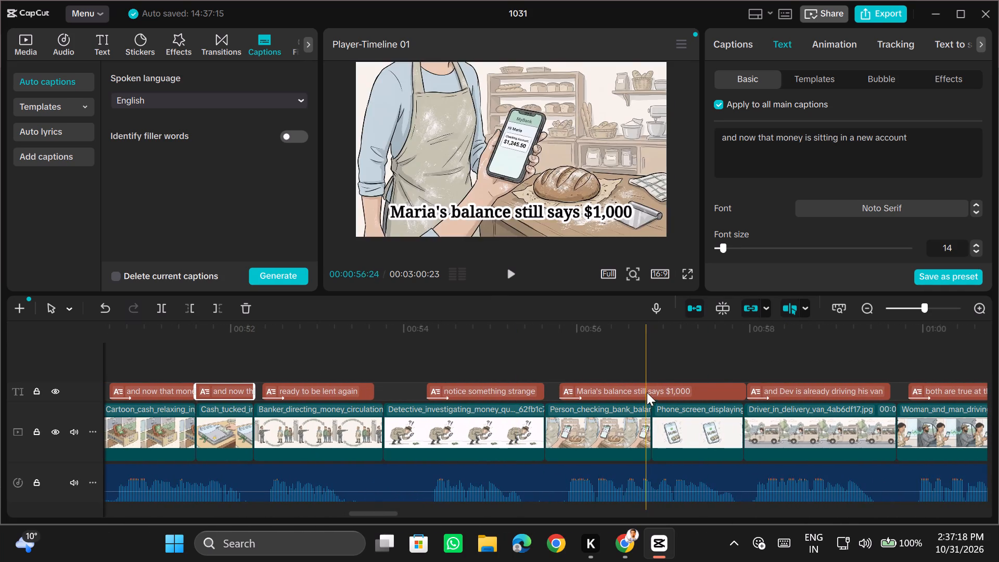
left_click(652, 390)
key("ctrl+b")
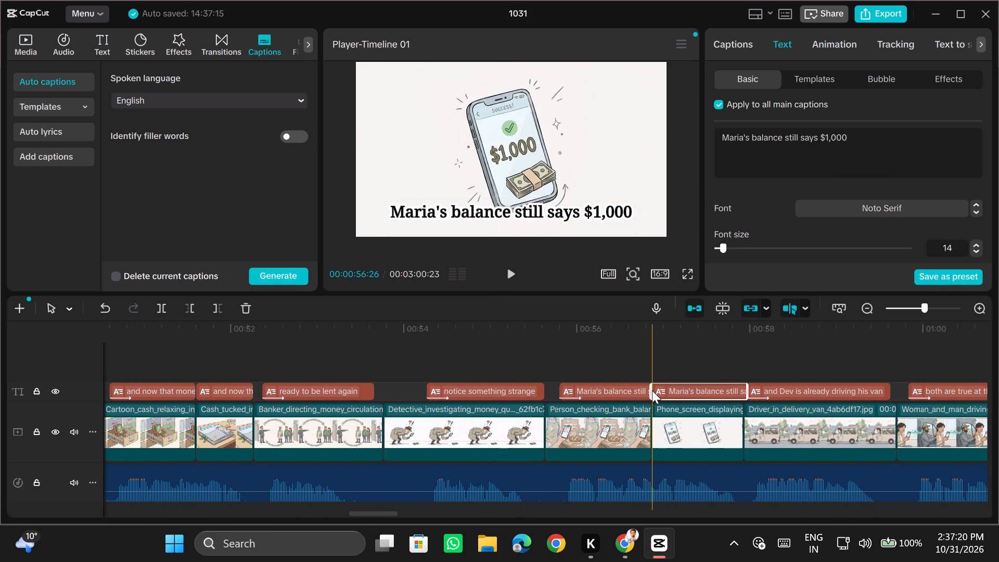
Split the "that works because only a small share" caption at 00:01:03:09 and the "ask for their cash" caption at 00:01:04:17, at the clip changes.
scroll(740, 392, "left", 2)
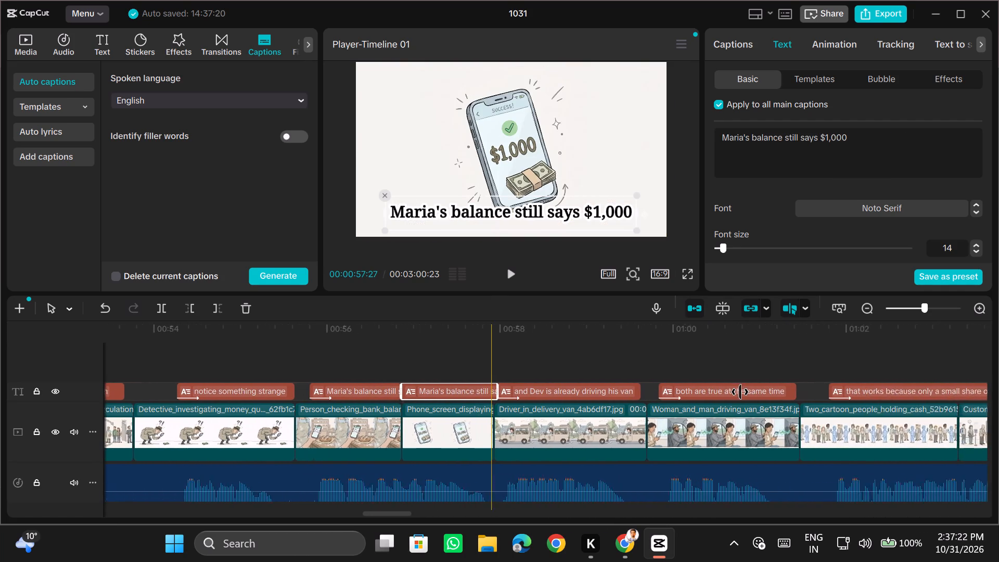
scroll(740, 392, "left", 1)
left_click(684, 396)
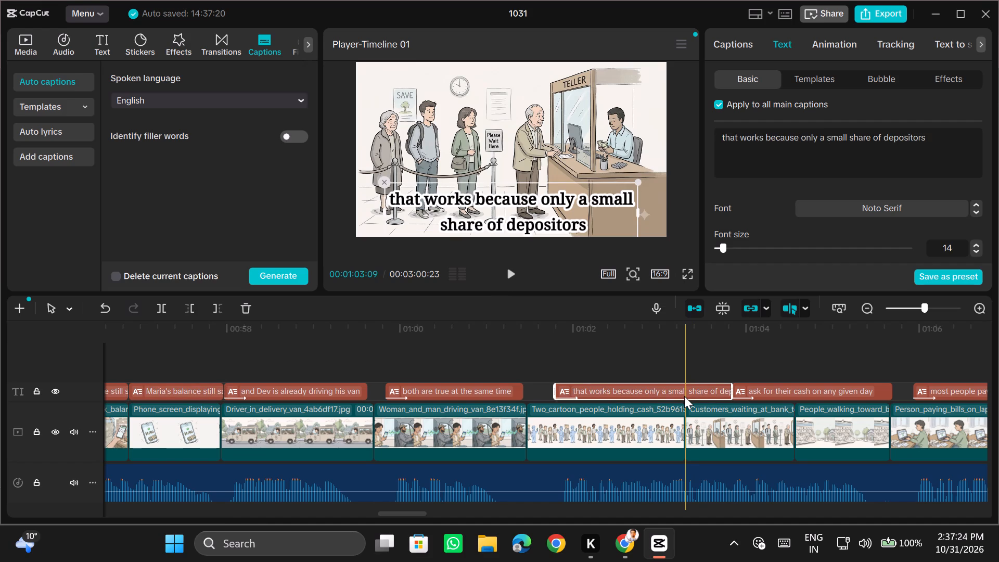
key("ctrl+b")
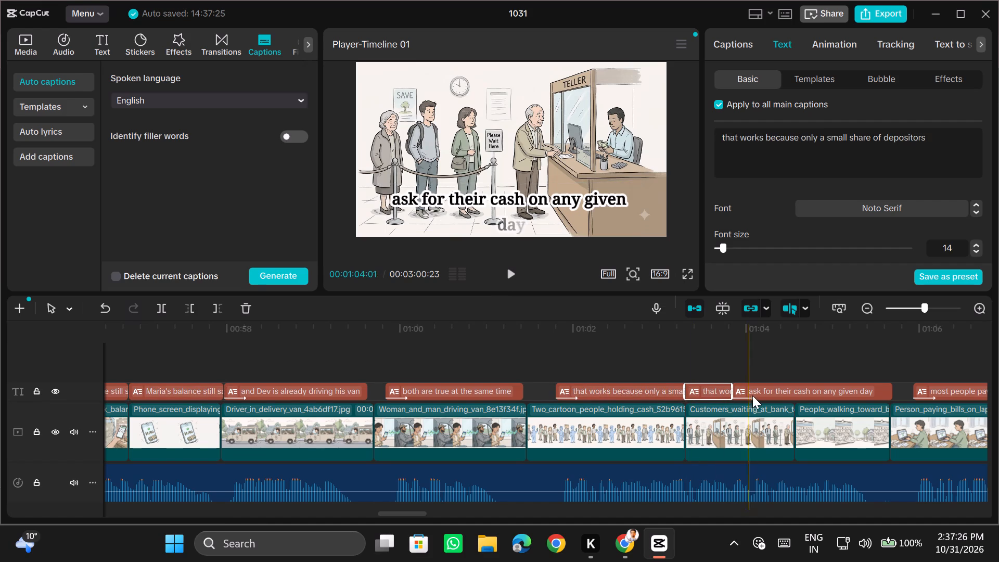
left_click(761, 393)
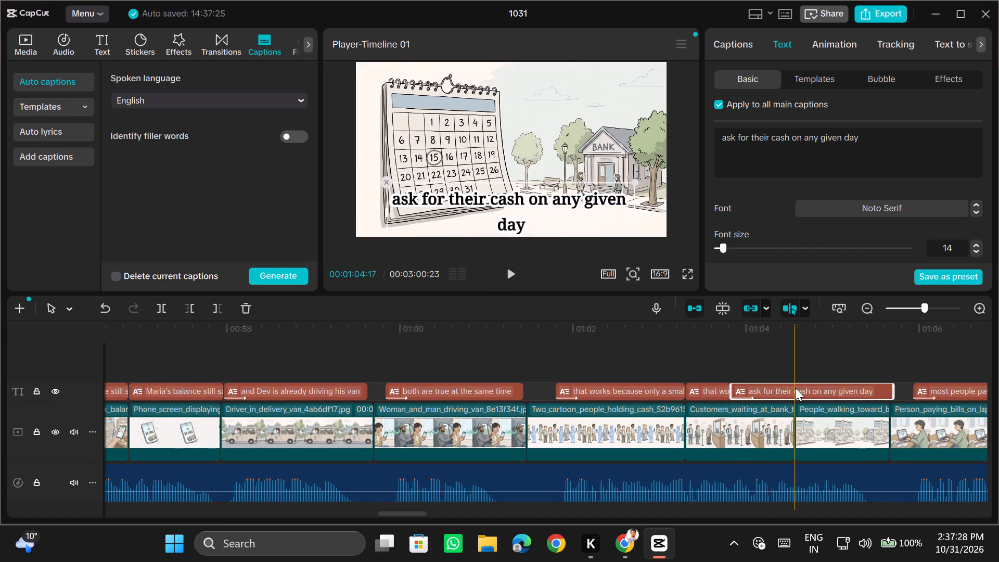
key("ctrl+b")
Split the "most people pay bills" caption at 00:01:06:28 and trim its second piece's end back toward the piggy-bank clip's start.
scroll(773, 389, "left", 1)
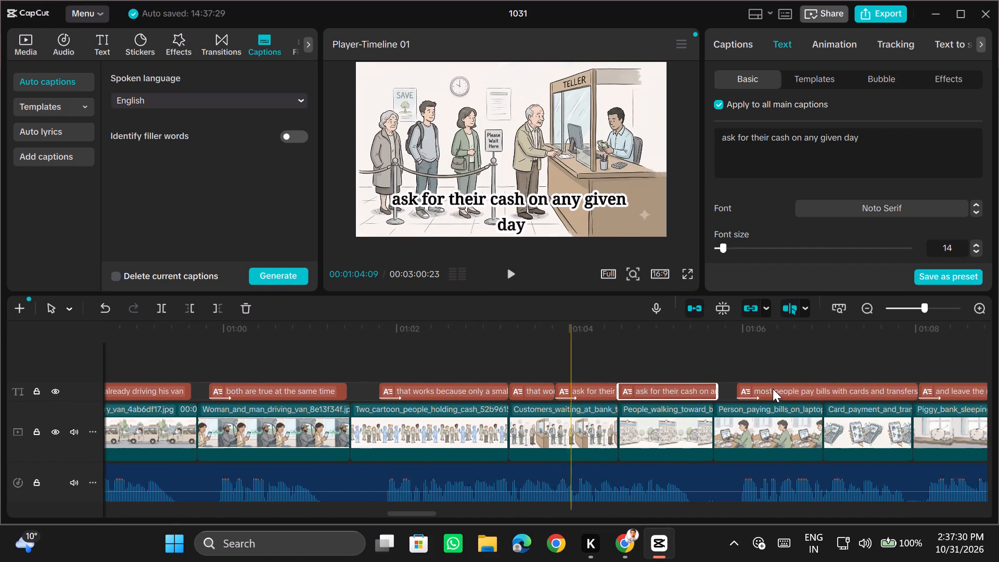
scroll(773, 389, "left", 1)
left_click(646, 391)
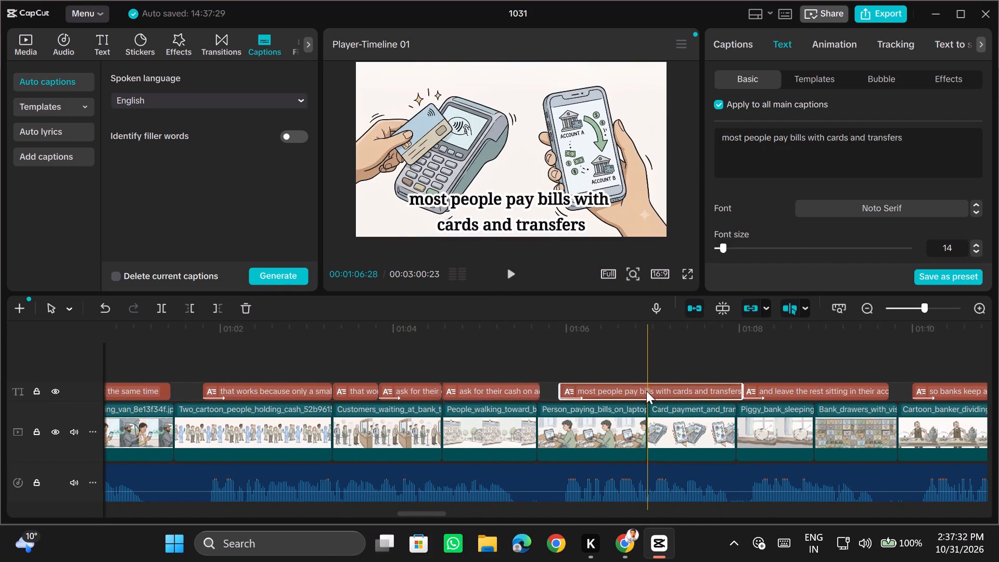
key("ctrl+b")
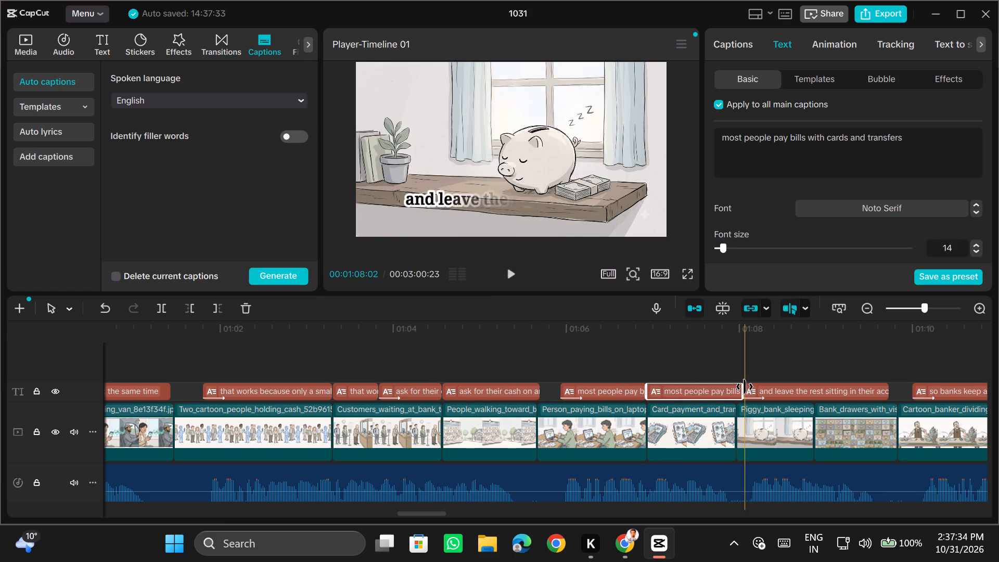
left_click_drag(745, 387, 738, 388)
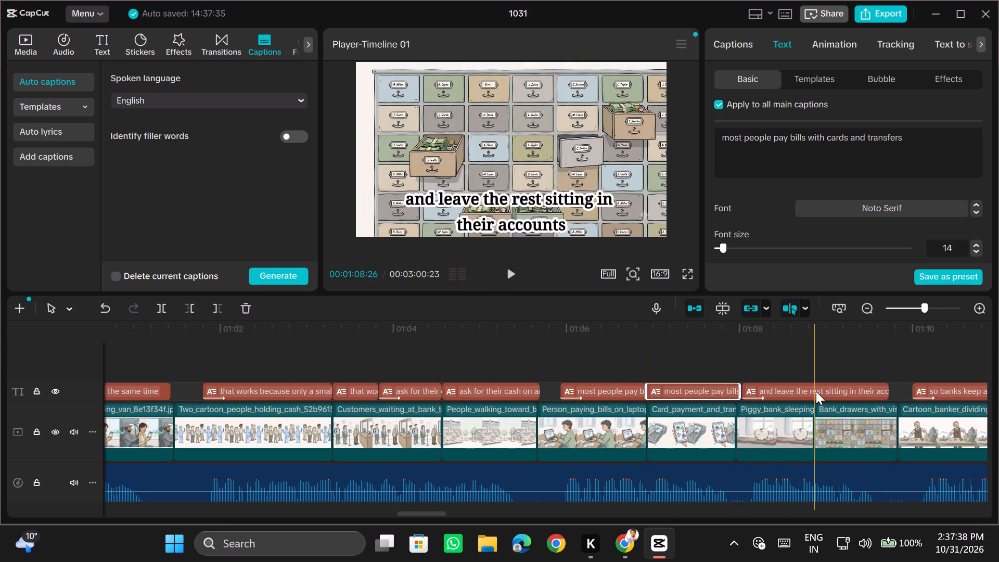
Split the "and leave the rest" caption at 00:01:08:26 and the "so banks keep a portion" caption at 00:01:11:12, at the clip changes.
left_click(816, 391)
key("ctrl+b")
scroll(816, 391, "left", 1)
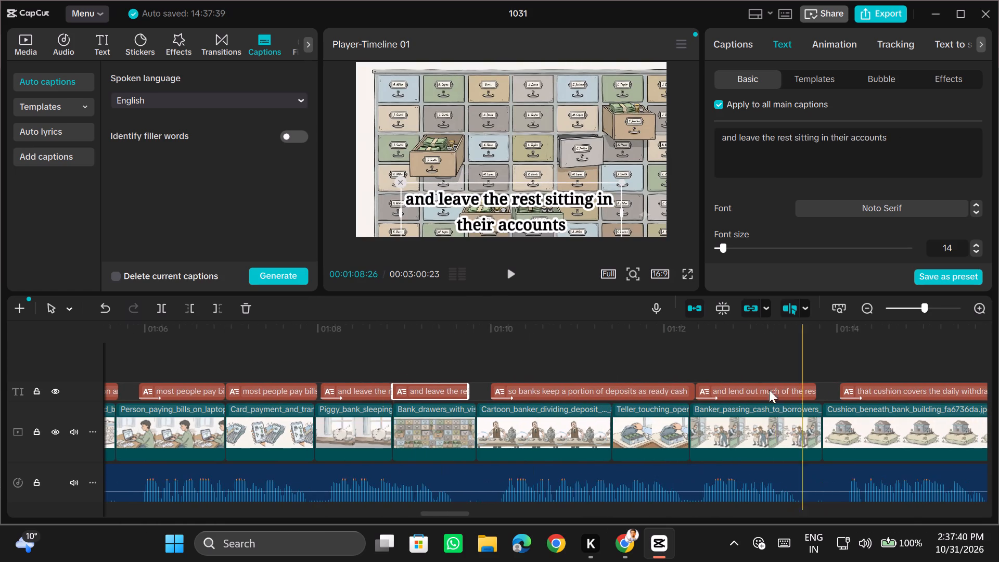
left_click(612, 394)
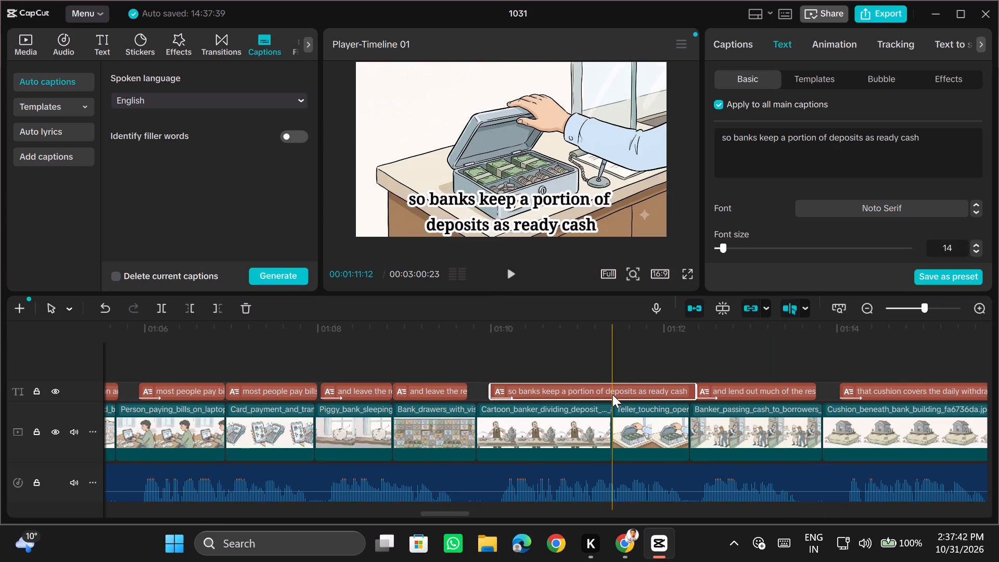
key("ctrl+b")
Split the "when Maria pulls out" caption at the teller-counting clip's start and trim "to pay her staff" to end before the banker-viewing-cash clip.
scroll(770, 387, "left", 1)
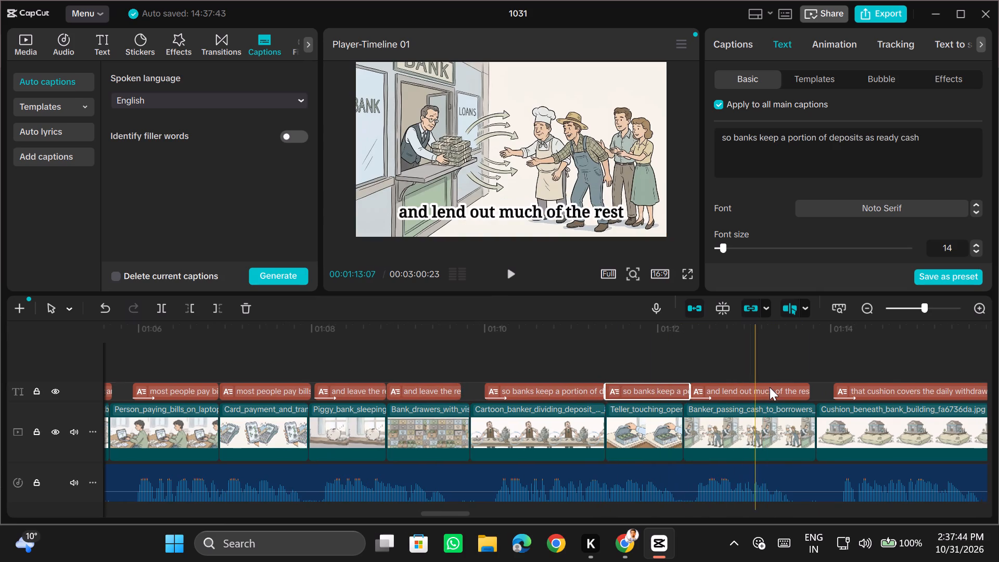
scroll(770, 387, "left", 1)
scroll(848, 384, "left", 1)
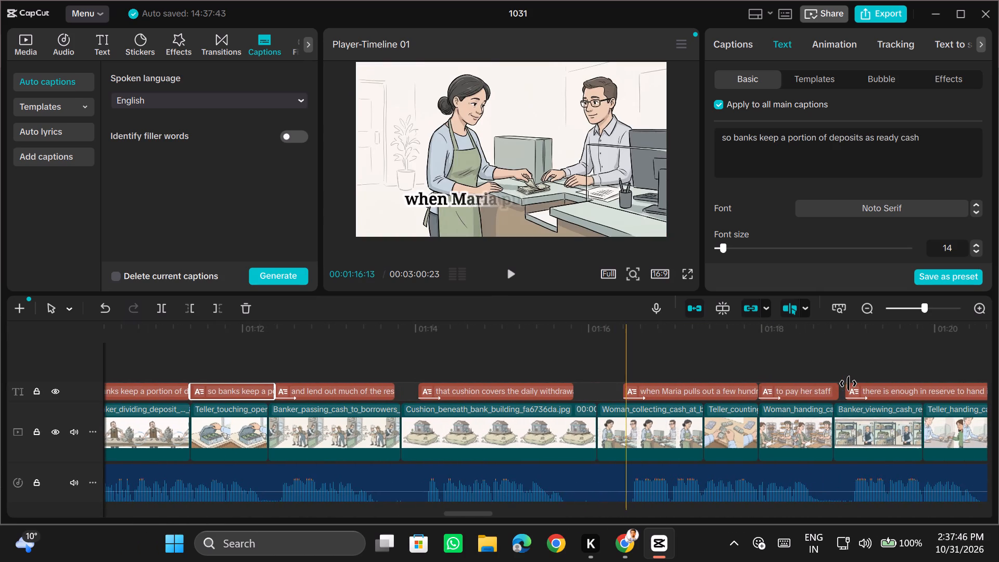
left_click(705, 390)
key("ctrl+b")
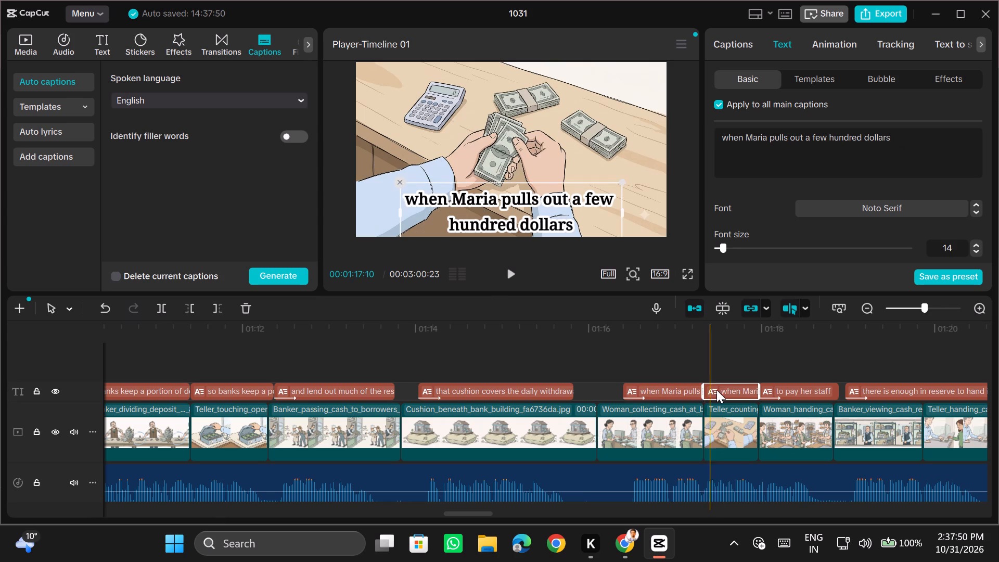
scroll(761, 385, "left", 1)
left_click(822, 389)
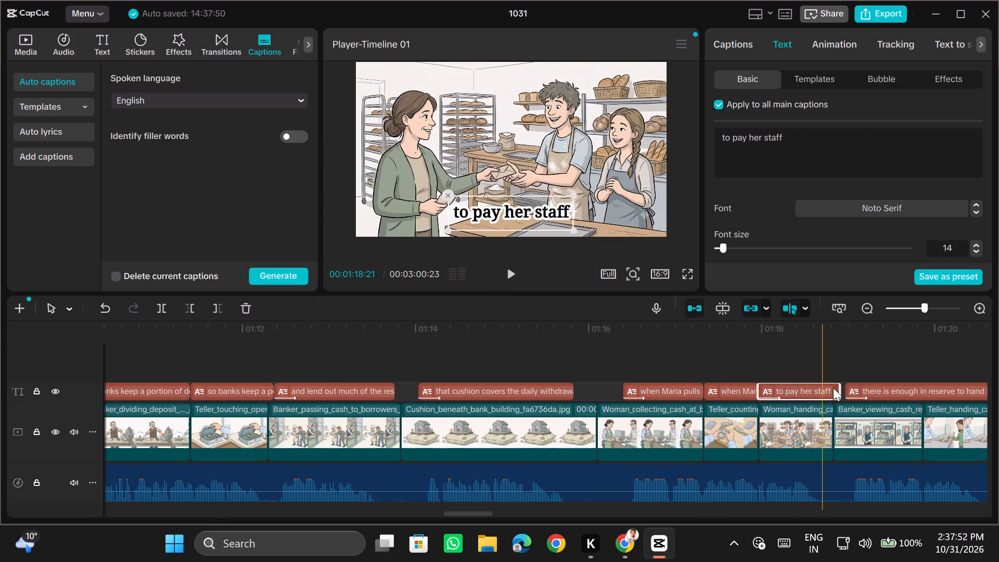
left_click_drag(841, 388, 831, 388)
Split "there is enough in reserve" at the teller-handing-cash clip's start and "how does the bank earn money" at 00:01:22:04, the cycle-diagram clip's start.
scroll(831, 388, "left", 1)
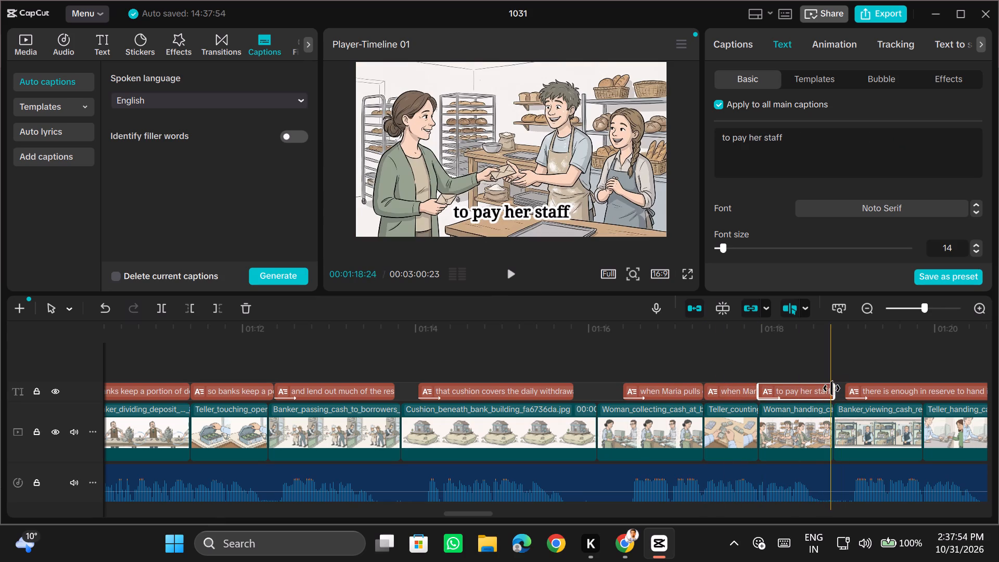
scroll(822, 439, "left", 1)
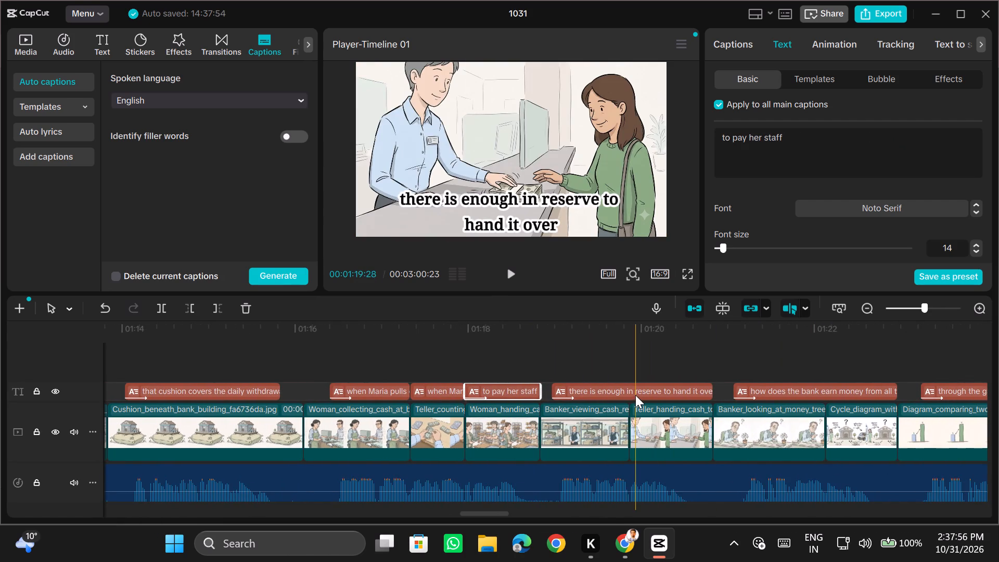
left_click(629, 392)
key("ctrl+b")
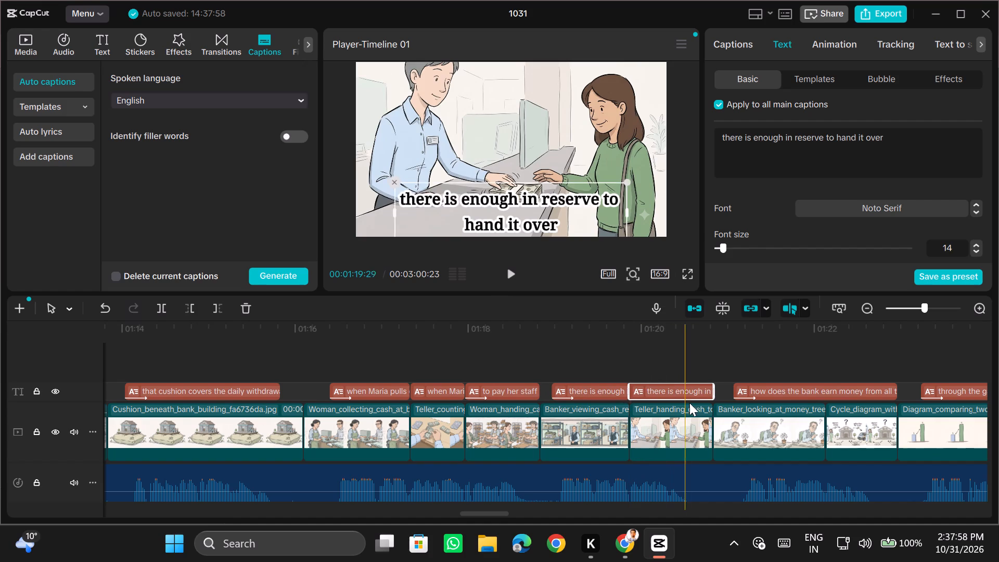
left_click(825, 392)
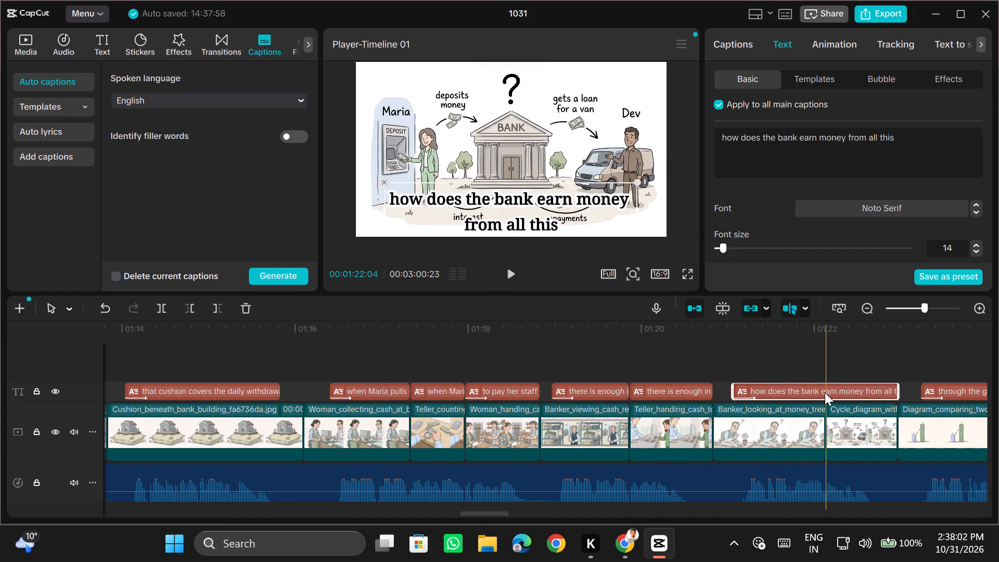
key("ctrl+b")
Split the "a small amount for keeping her money there" caption at 00:01:26:20 and trim its second piece to end at the coin-depositing clip.
scroll(825, 392, "left", 2)
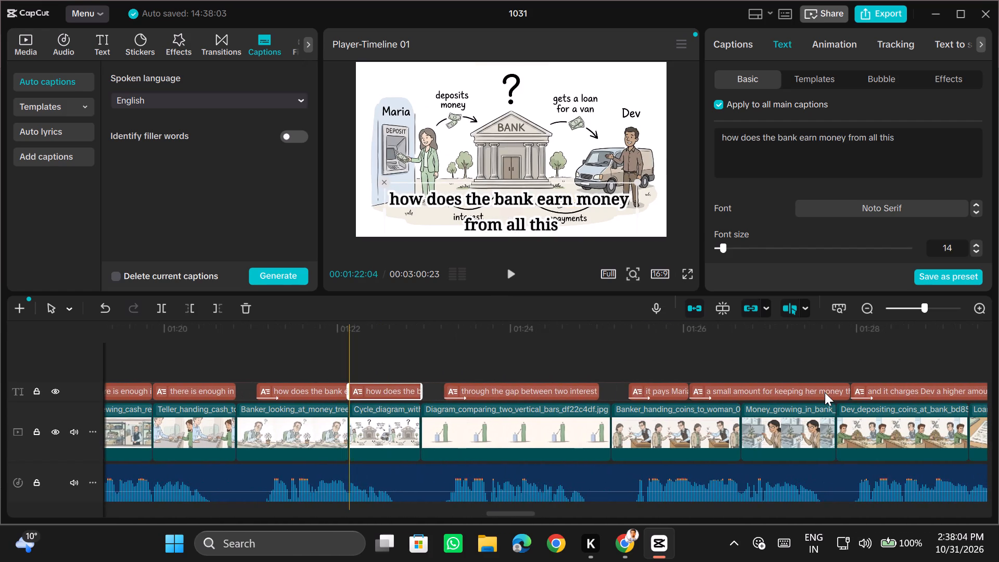
left_click(740, 392)
key("ctrl+b")
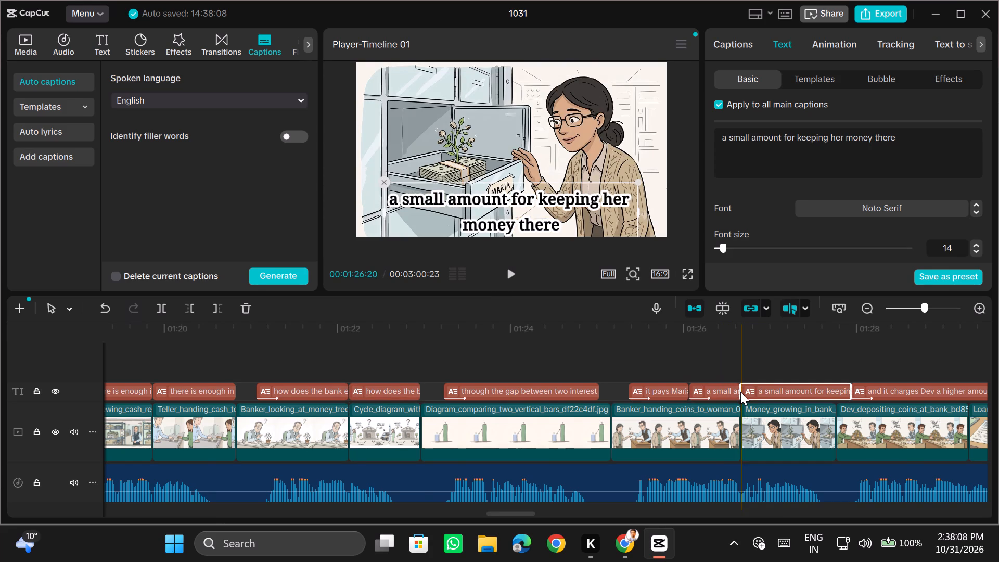
scroll(740, 392, "left", 1)
left_click_drag(596, 390, 585, 390)
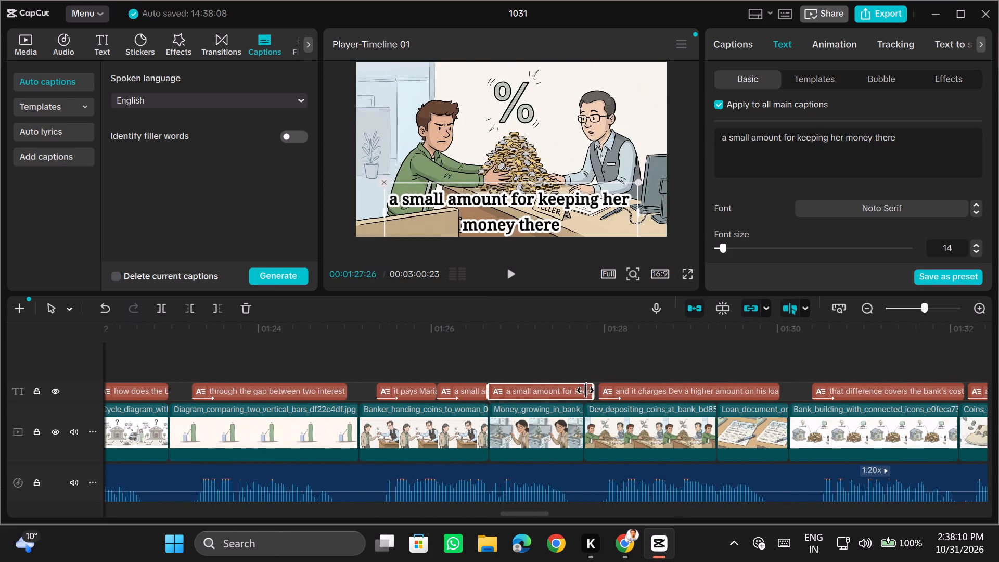
left_click_drag(585, 390, 581, 390)
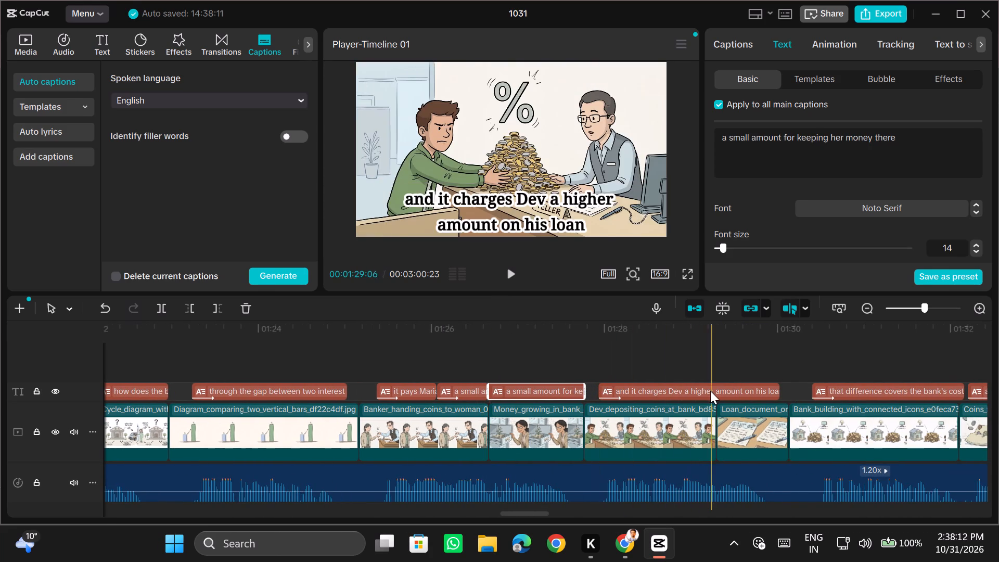
Split "and it charges Dev a higher amount" at the loan-document clip's start and trim "that difference covers the bank's costs" to the falling-coins clip's start.
left_click(717, 390)
key("ctrl+b")
scroll(717, 390, "left", 1)
left_click(698, 387)
left_click_drag(703, 388, 694, 389)
Split the "absorbs the losses" caption at 00:01:33:04 and trim its second piece to end at the smiling-banker clip's start.
scroll(747, 389, "left", 1)
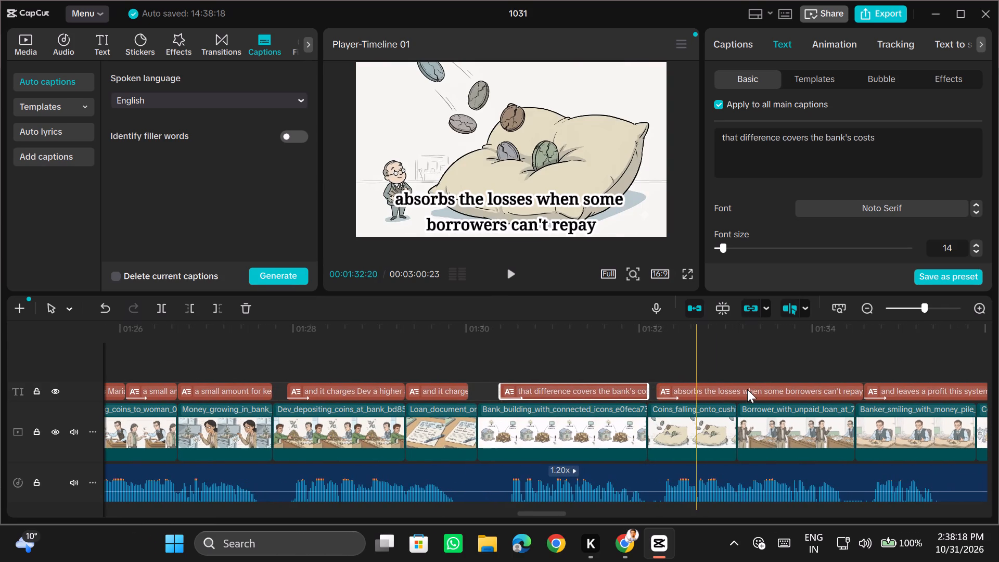
left_click(736, 389)
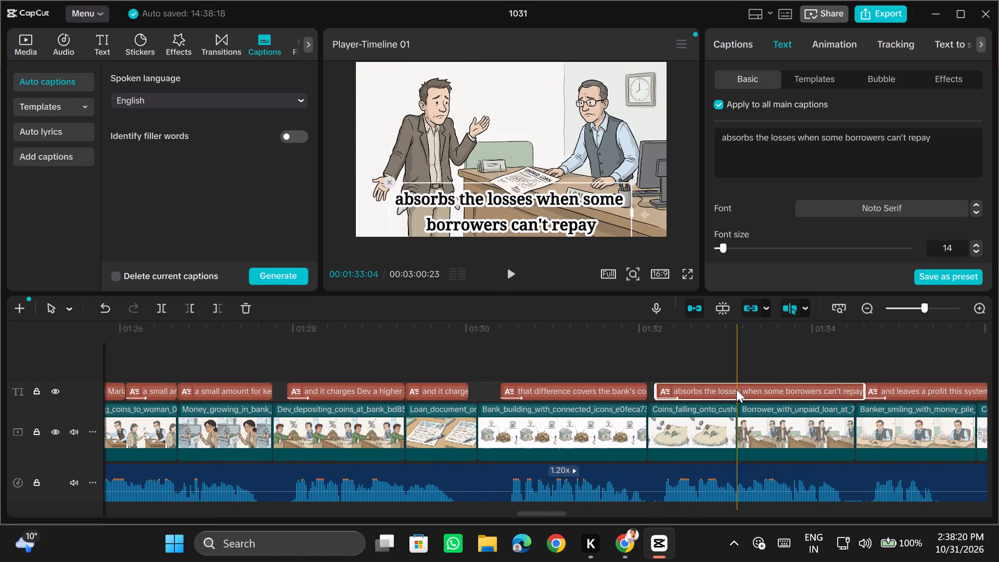
key("ctrl+b")
scroll(736, 389, "left", 1)
left_click_drag(736, 389, 723, 392)
Split the "and leaves a profit this system does something useful" caption at 00:01:35:27, where the connected-gears clip begins.
scroll(747, 396, "left", 1)
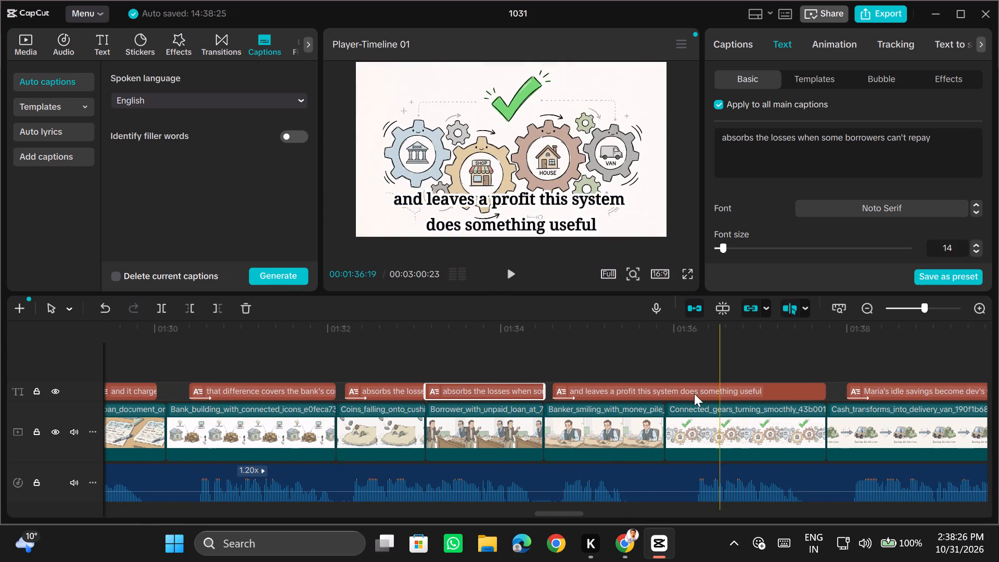
left_click(665, 391)
key("ctrl+b")
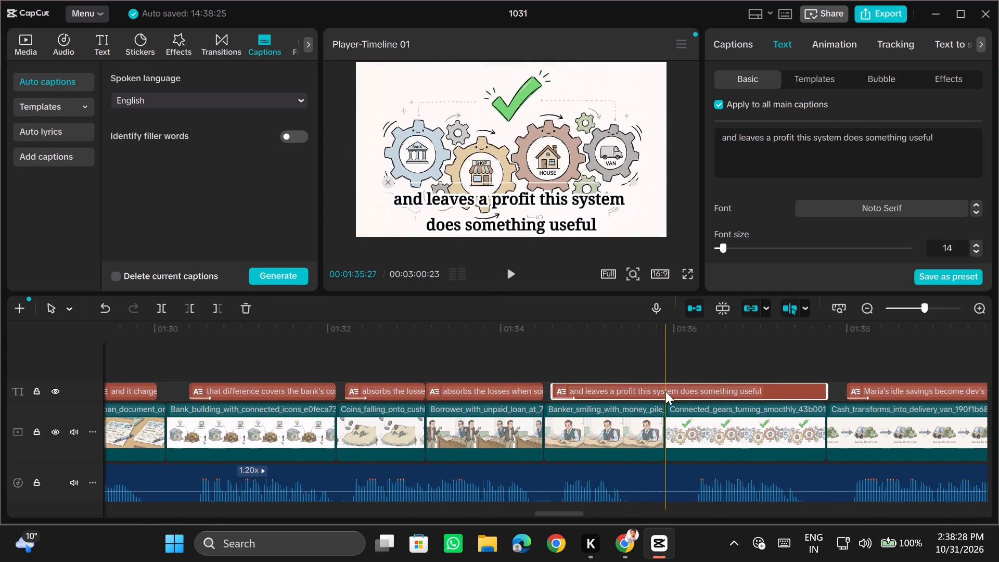
scroll(665, 391, "left", 1)
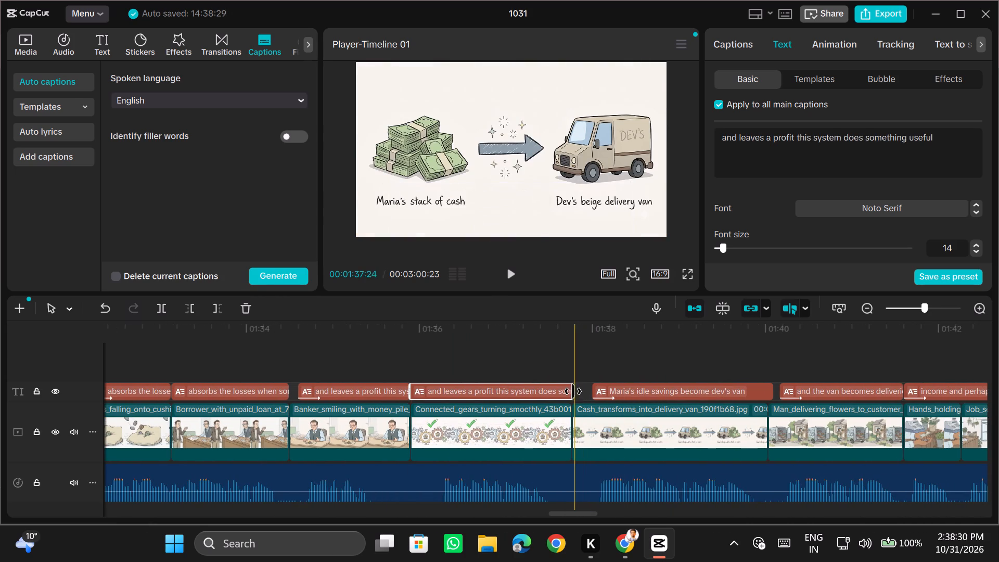
Trim the second "and leaves a profit" caption and "Maria's idle savings become dev's van" to end with their respective video clips.
left_click_drag(572, 391, 568, 391)
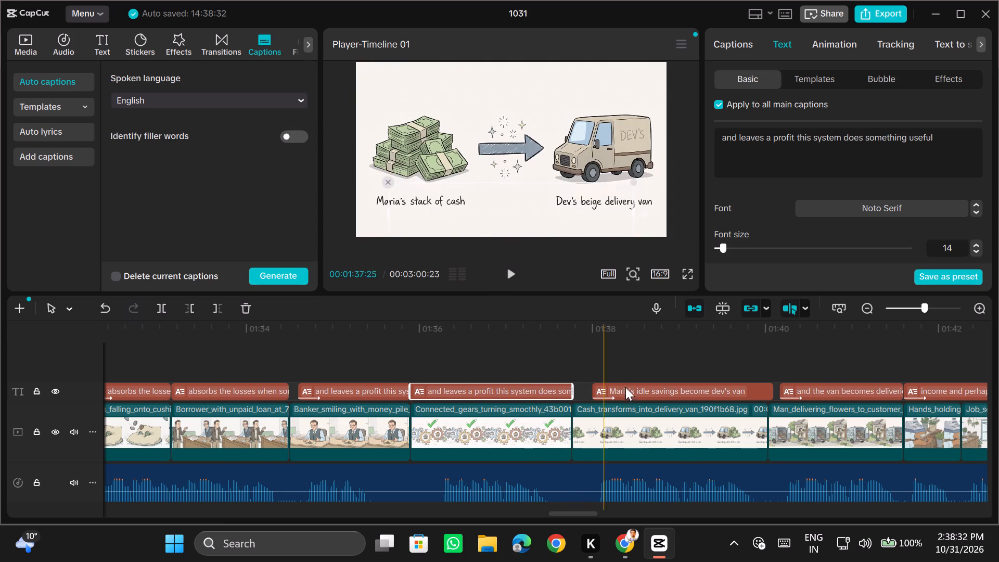
left_click(760, 390)
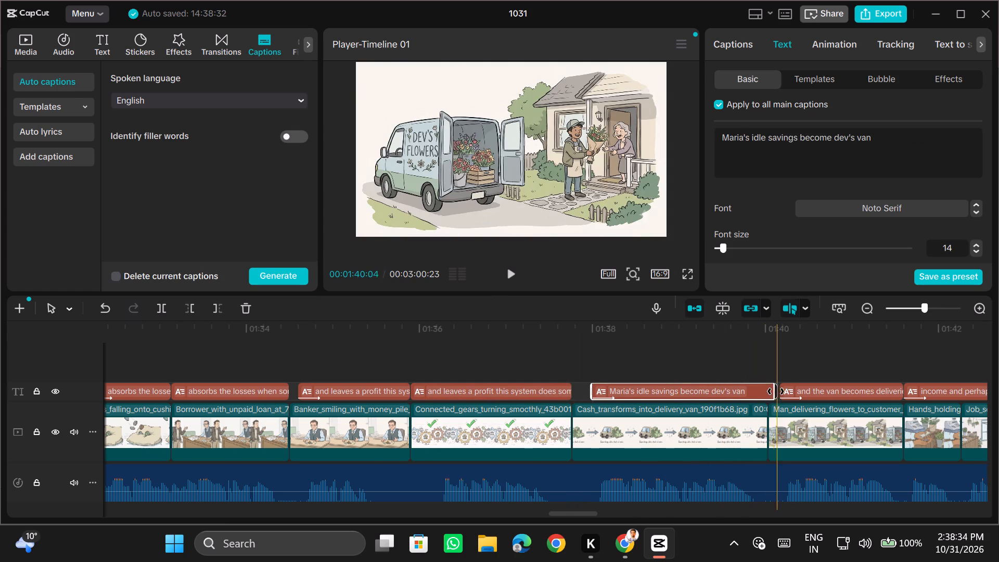
left_click_drag(777, 391, 765, 391)
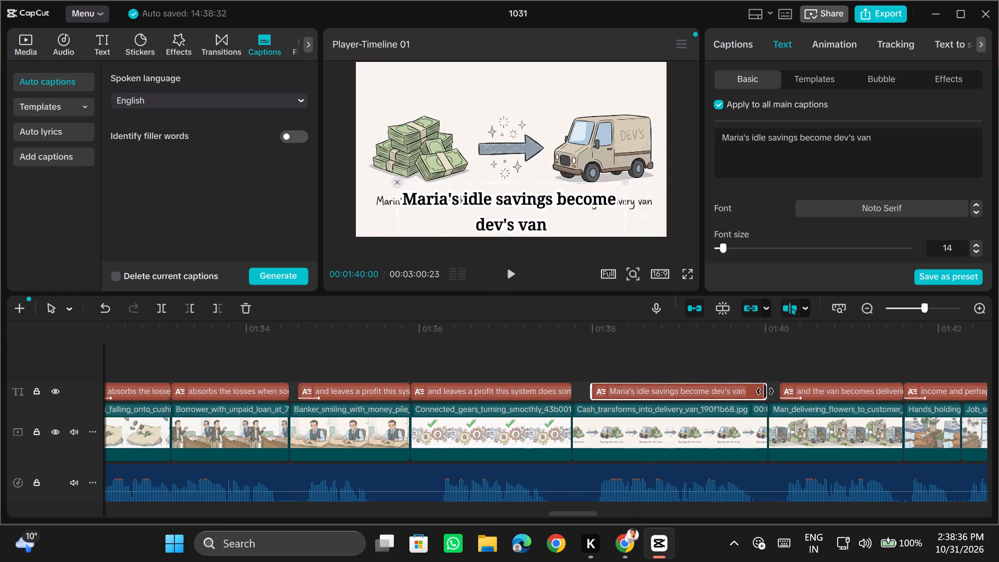
left_click_drag(765, 391, 766, 391)
Split the "income and perhaps a new job for someone else" caption at the starts of the job-seeker and flower-arranging employee clips.
scroll(766, 391, "left", 1)
left_click(670, 395)
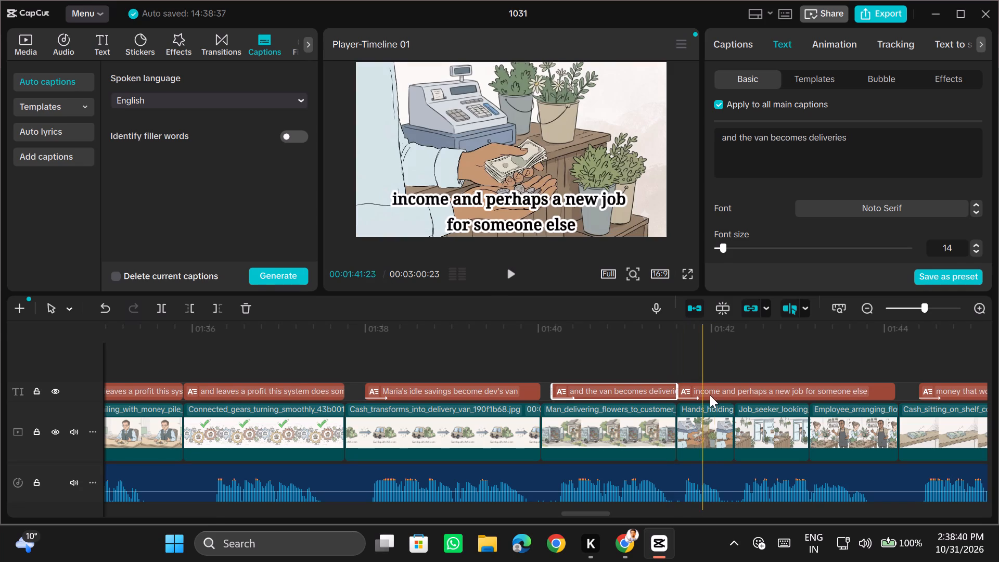
left_click(733, 394)
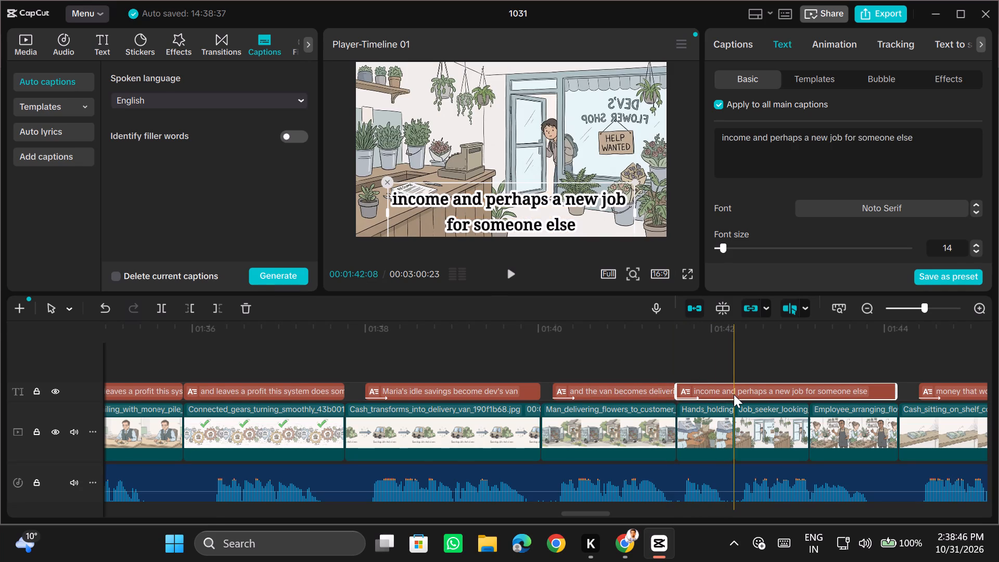
key("ctrl+b")
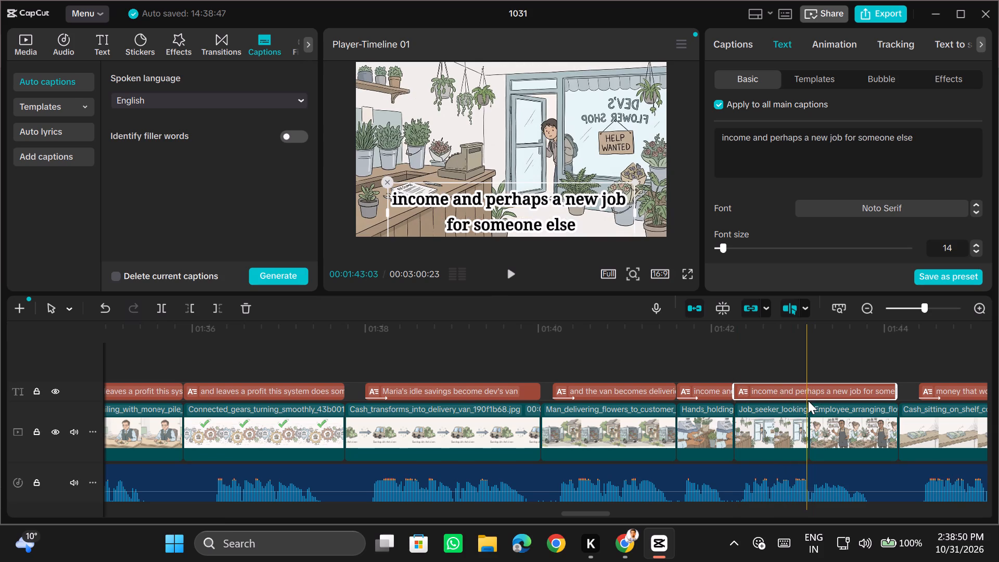
key("ctrl+b")
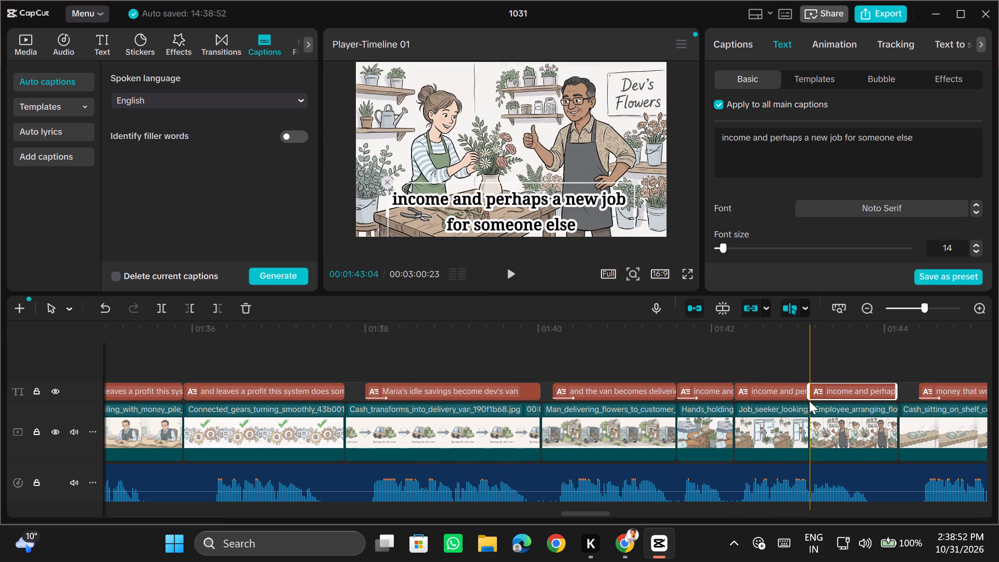
Move the boundary between "money that would have sat" and "still helps people build things" to the town-workers clip's start.
scroll(809, 401, "left", 1)
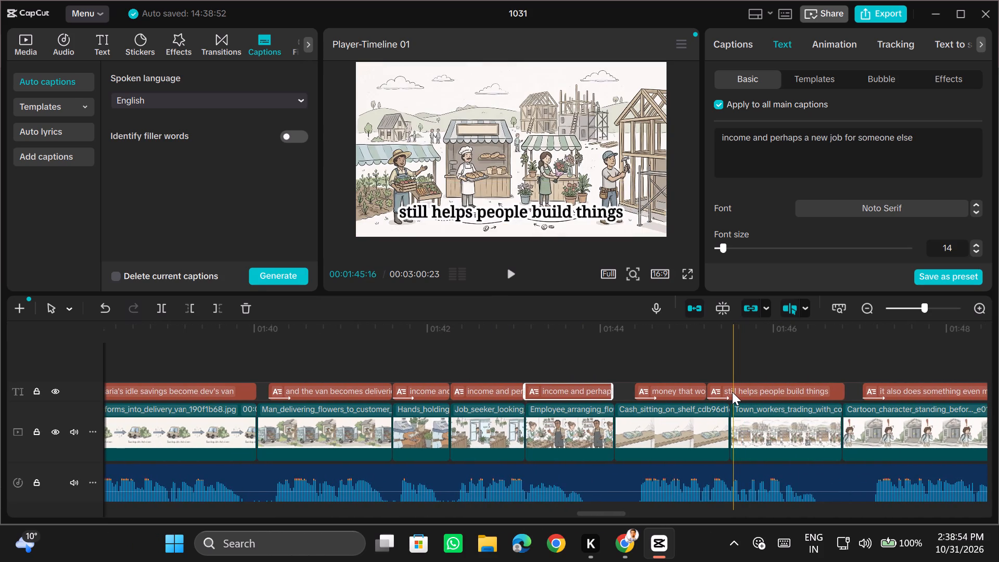
left_click(732, 392)
left_click_drag(708, 392, 729, 390)
left_click(695, 391)
left_click_drag(705, 389, 713, 389)
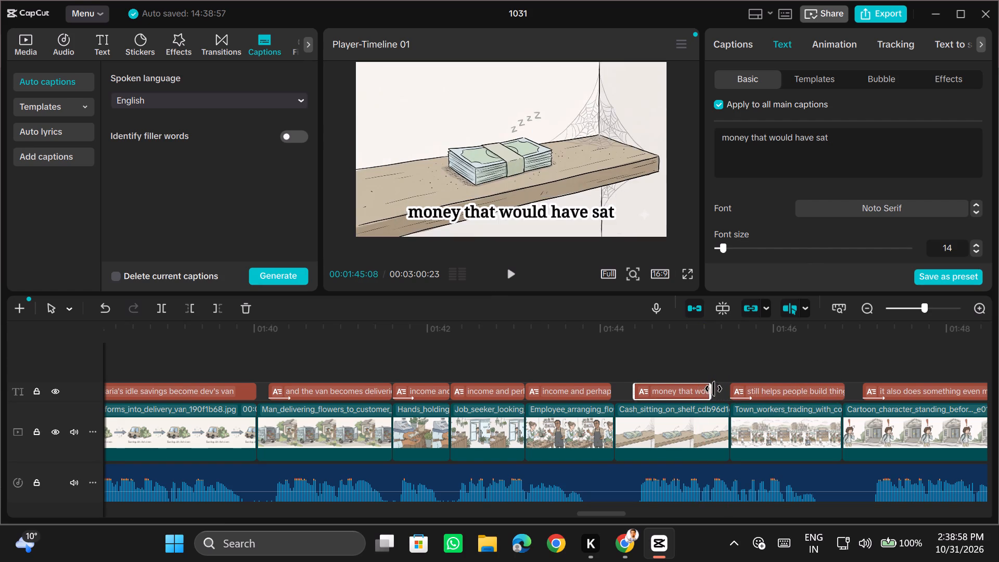
left_click_drag(713, 389, 731, 389)
Trim the "still helps people build things" caption to end where the cartoon character standing before the bank appears.
scroll(731, 389, "left", 1)
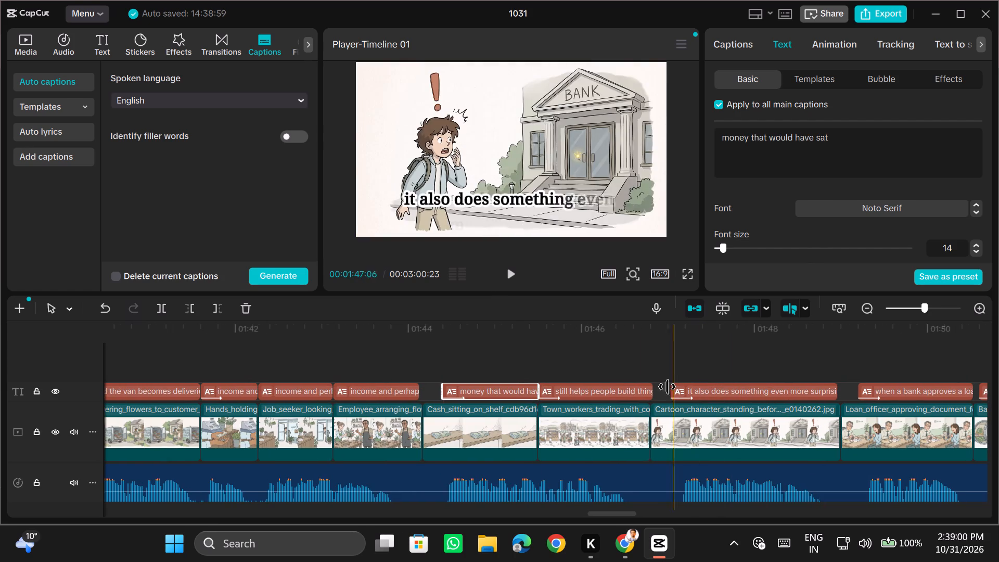
left_click(645, 385)
left_click_drag(654, 389, 649, 389)
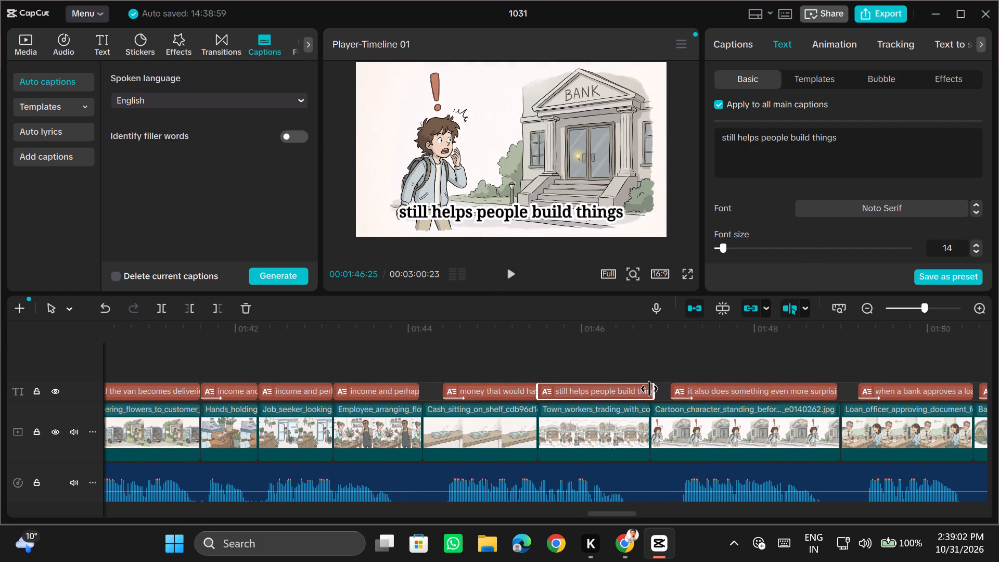
left_click_drag(649, 389, 647, 389)
Split the "it usually doesn't hand over Maria's coins and bills" caption at 00:01:51:18, where the coins-in-drawer clip begins.
scroll(708, 390, "left", 1)
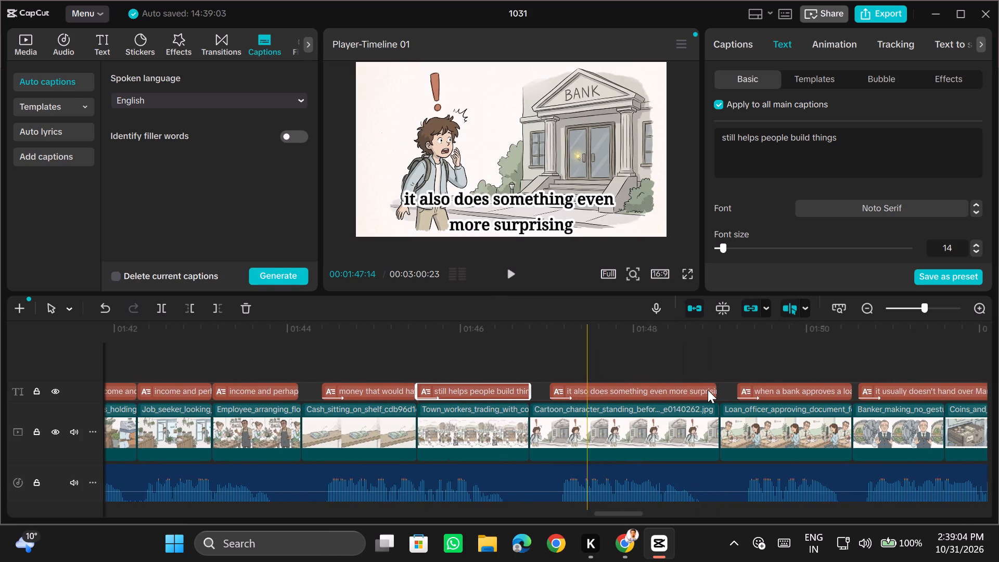
scroll(755, 394, "left", 1)
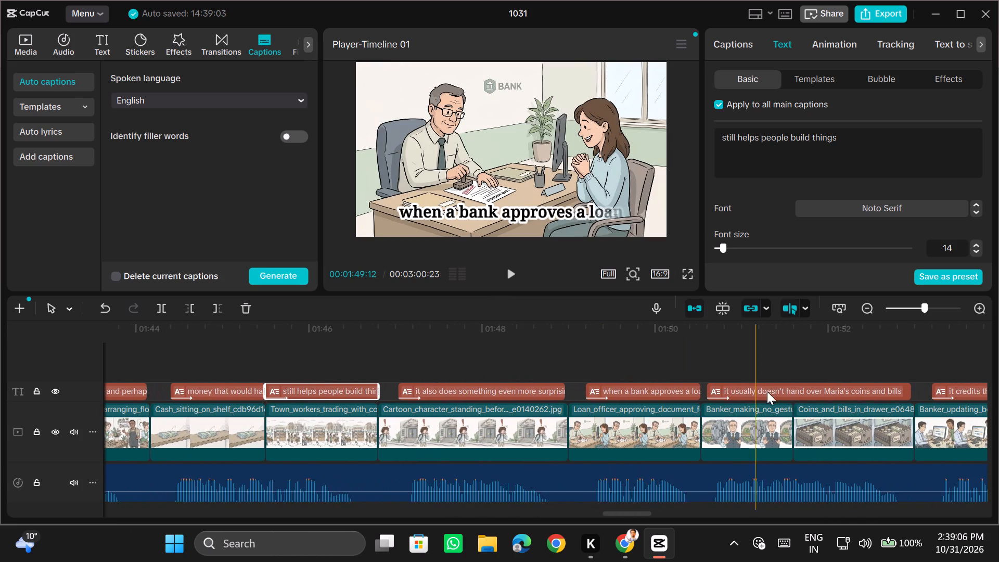
left_click(793, 385)
key("ctrl+b")
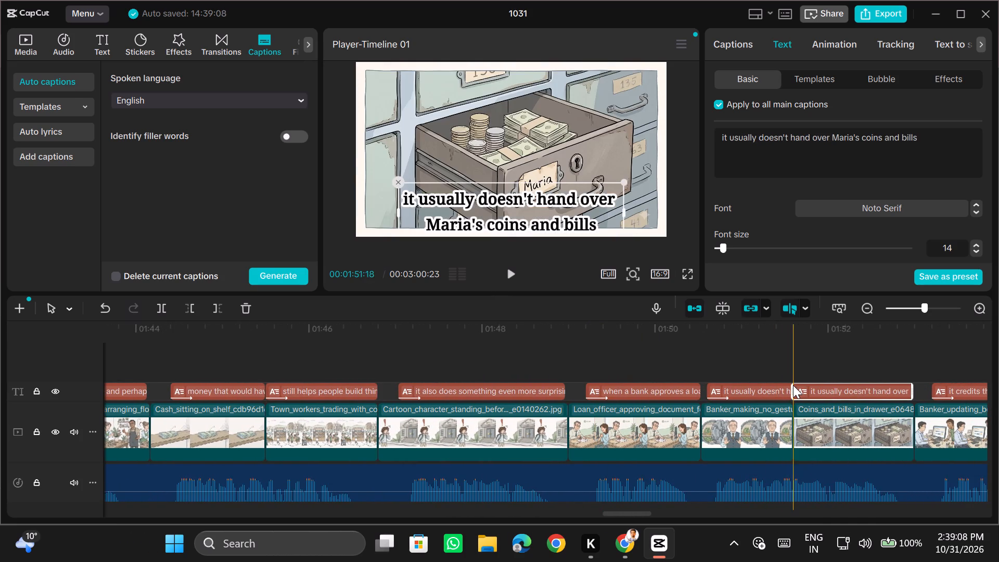
Trim both ends of the "account with new deposit money" caption to match the clip of the banker watching digital money.
scroll(793, 385, "left", 1)
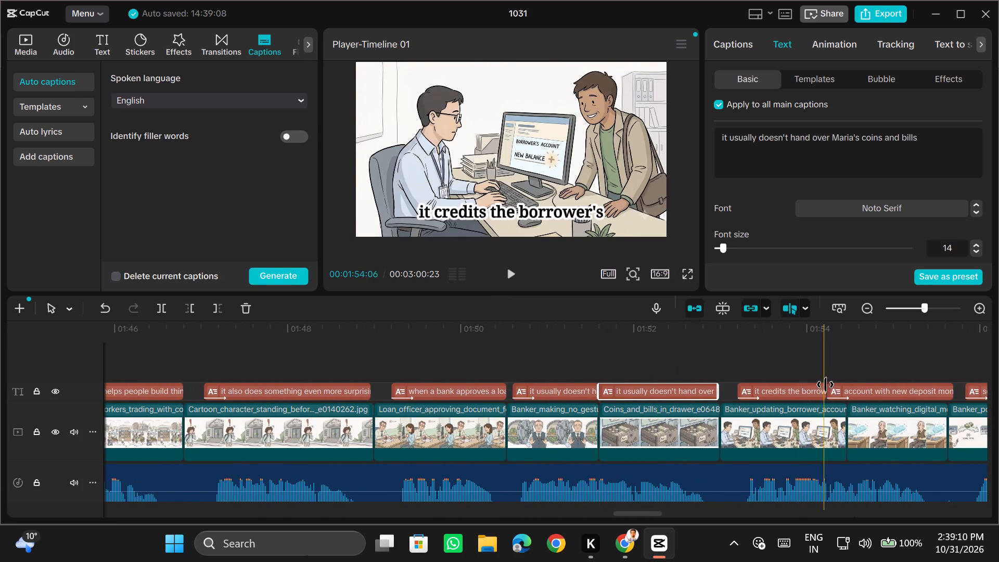
left_click(835, 387)
left_click_drag(827, 390, 839, 390)
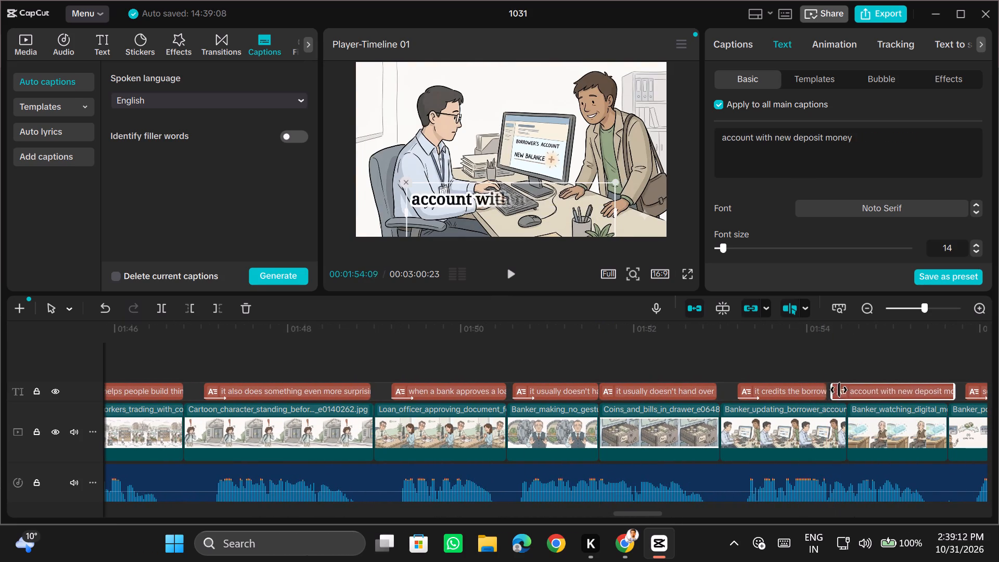
left_click_drag(839, 390, 848, 391)
scroll(848, 391, "left", 1)
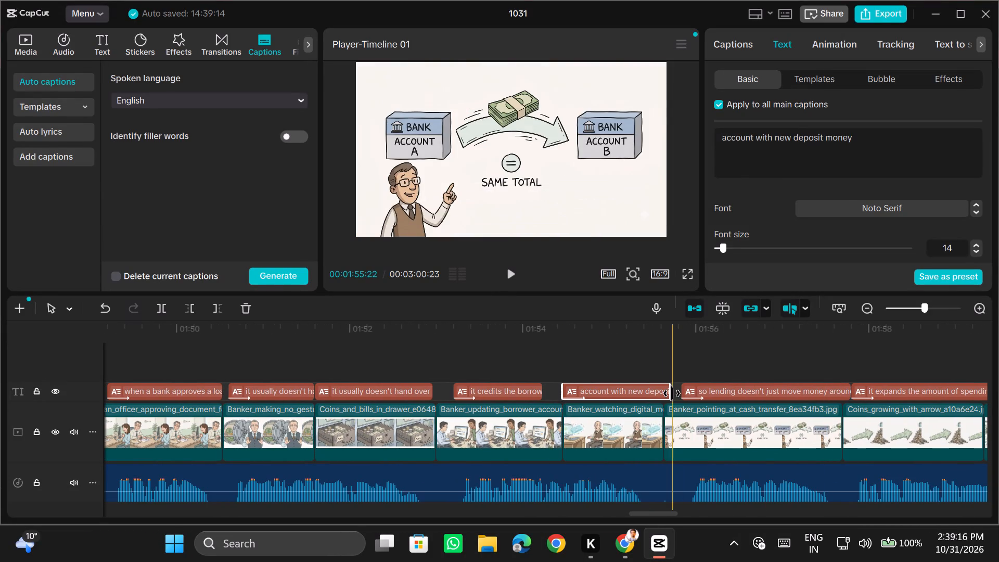
left_click_drag(672, 393, 660, 393)
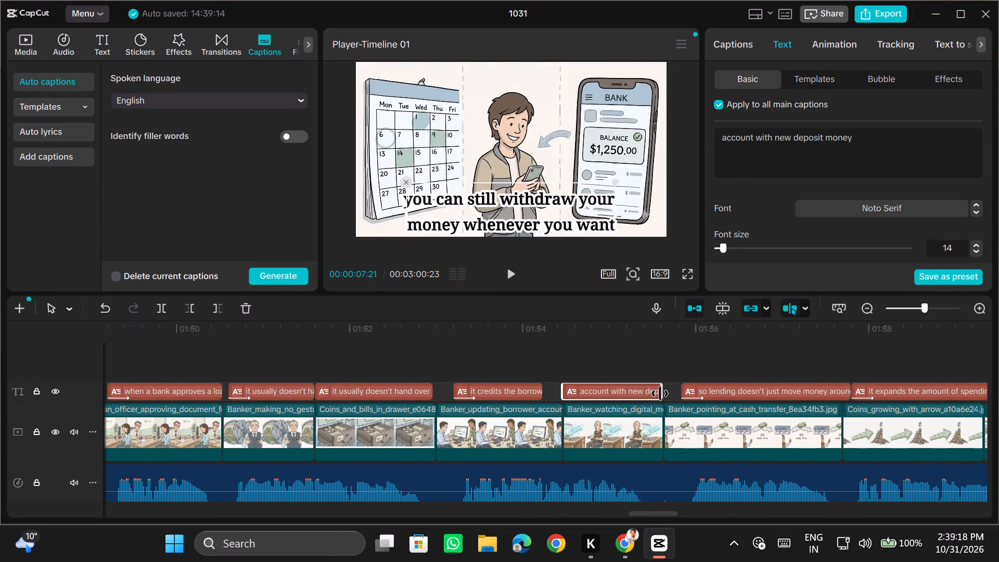
left_click(663, 391)
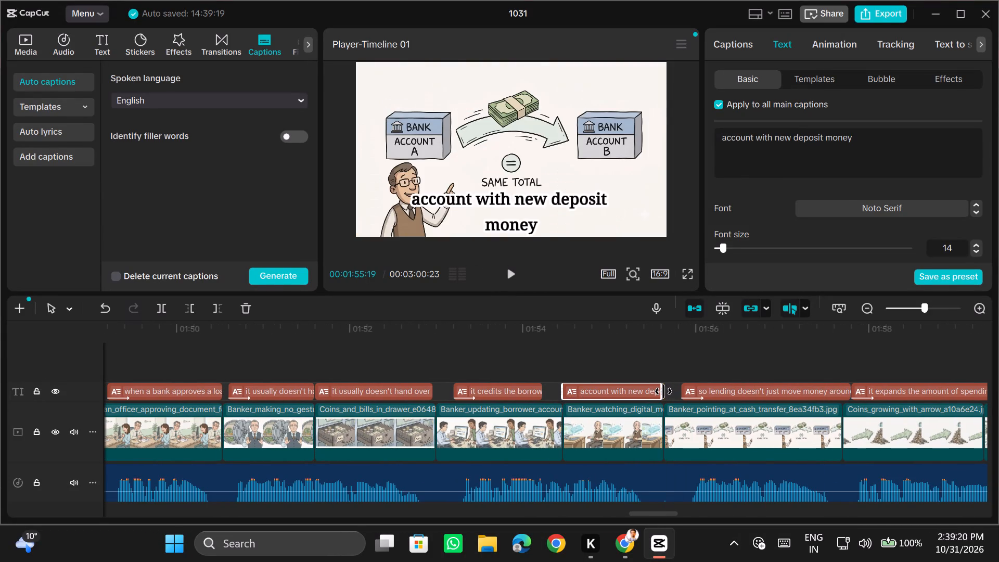
Trim the "so lending doesn't just move money around" caption to end at the growing-coins clip's start.
scroll(662, 391, "left", 1)
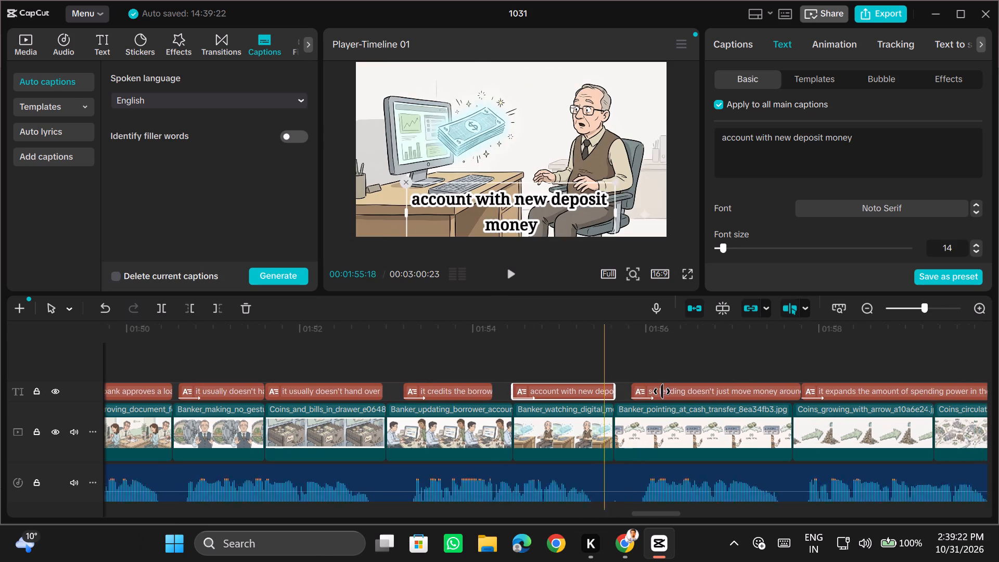
scroll(662, 391, "left", 1)
left_click(738, 388)
left_click_drag(755, 388, 746, 389)
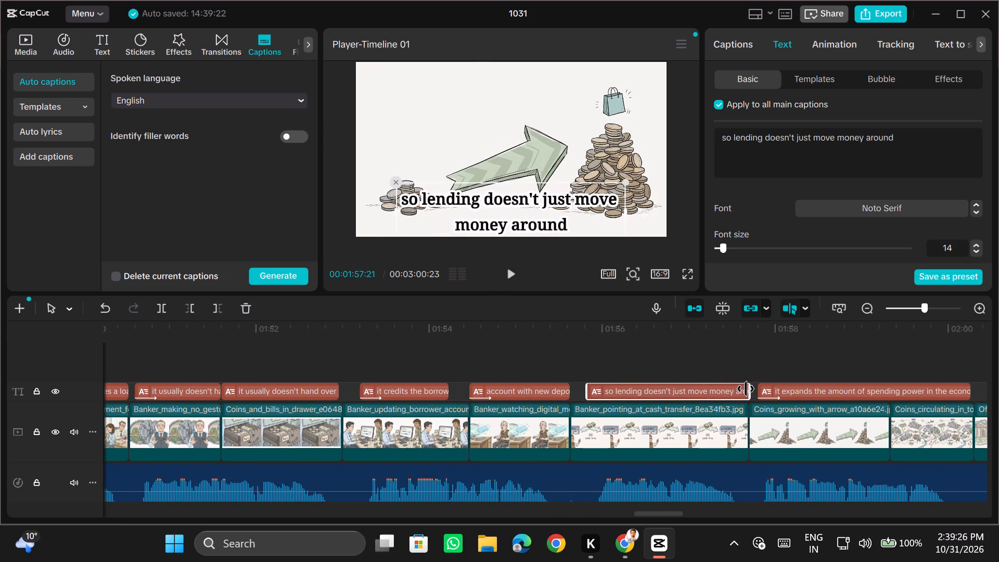
Split the "it expands the amount of spending power in the economy" caption at 00:01:59:10, where the circulating-coins clip begins.
scroll(776, 392, "left", 1)
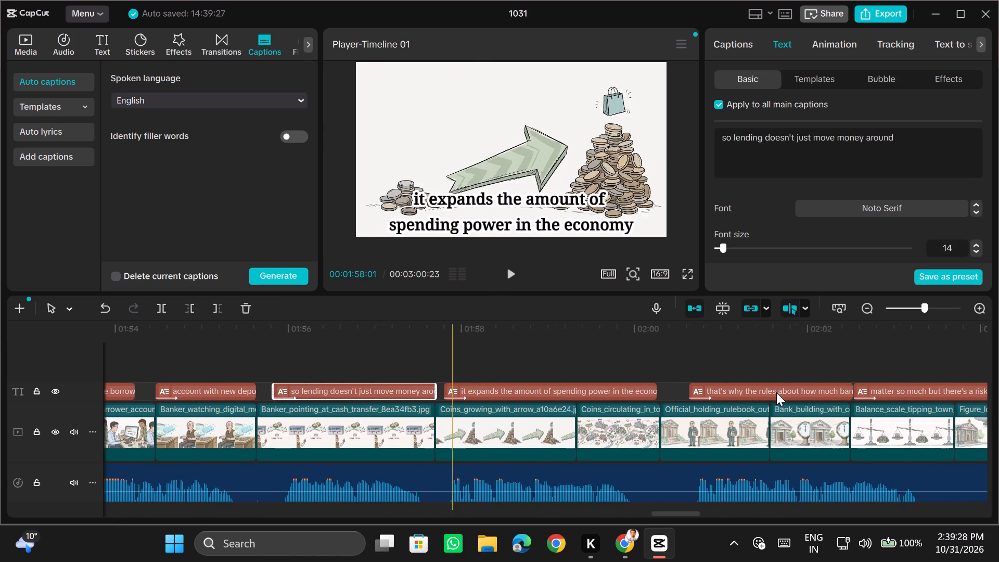
scroll(776, 392, "left", 1)
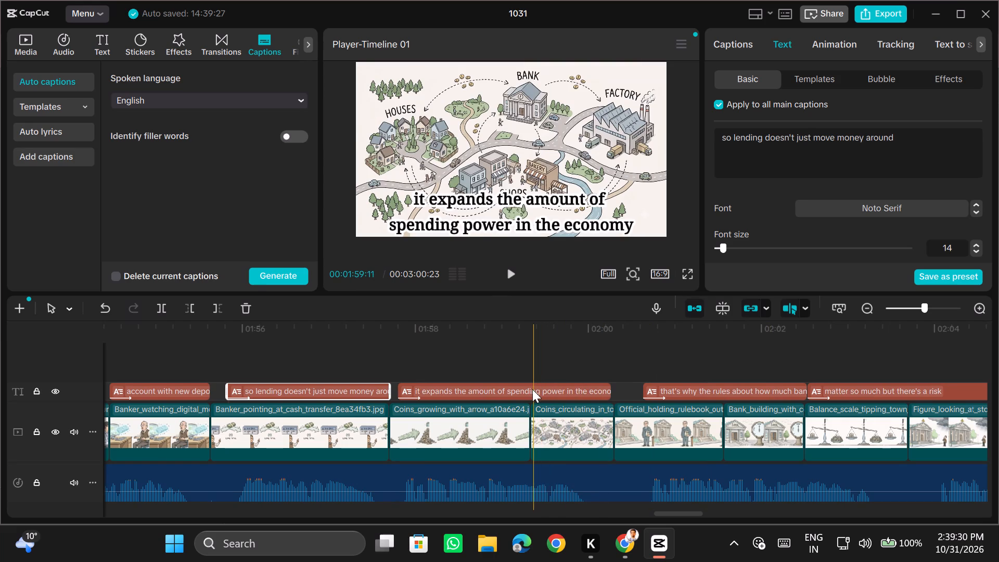
left_click(530, 389)
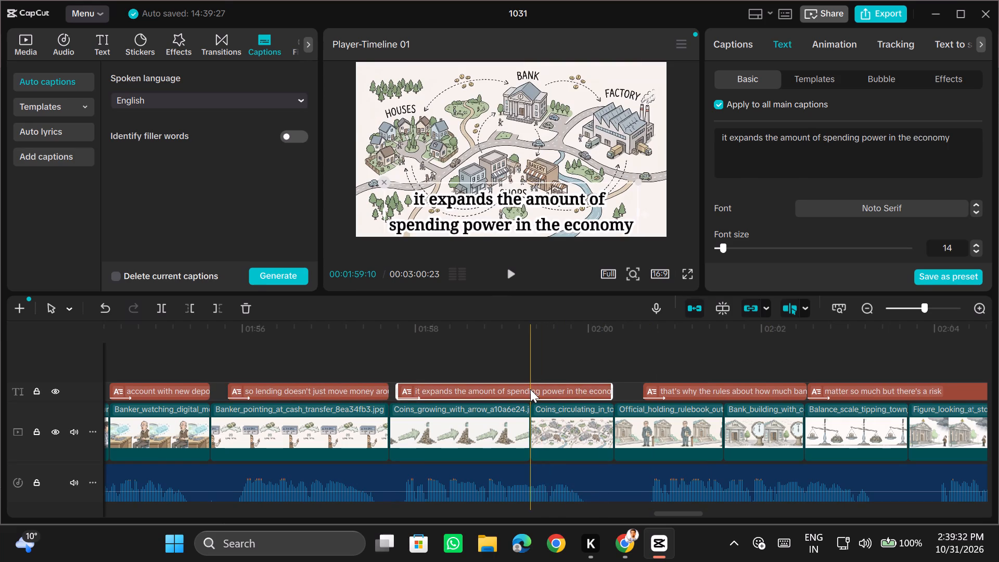
key("ctrl+b")
Split the "that's why the rules" caption at 00:02:01:17 and trim its second piece to end at the balance-scale clip's start.
scroll(636, 387, "left", 1)
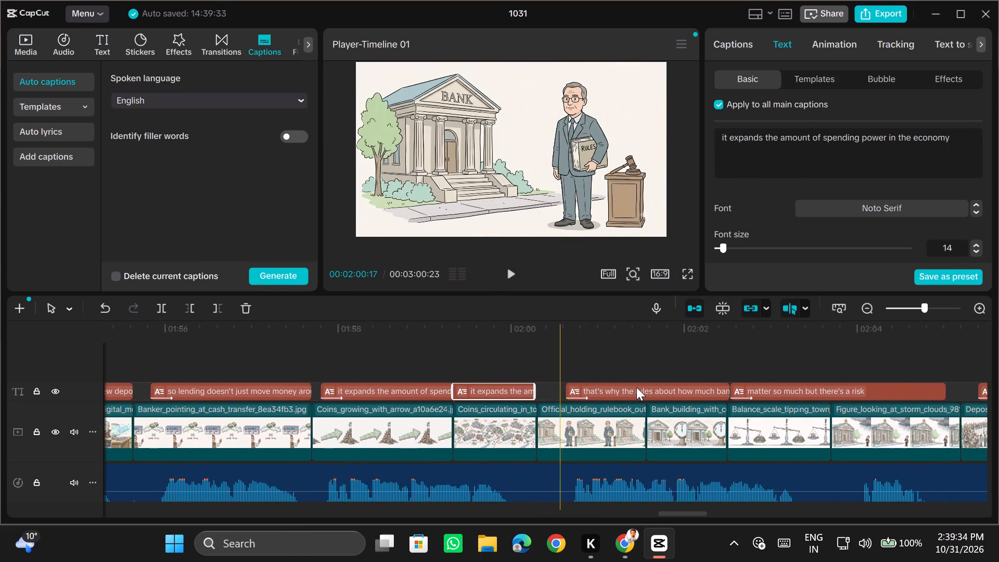
scroll(636, 387, "left", 1)
left_click(622, 389)
key("ctrl+b")
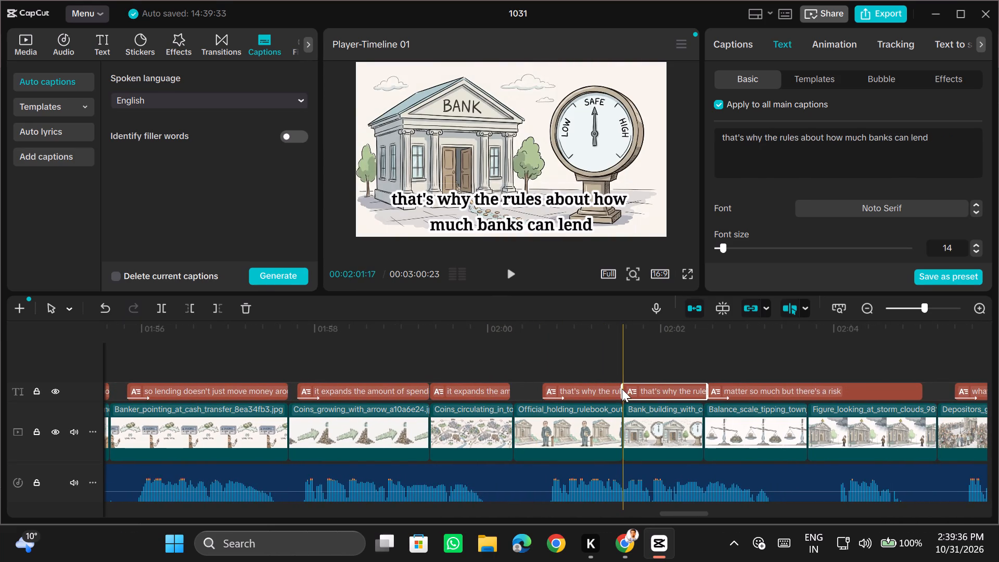
left_click_drag(705, 388, 701, 388)
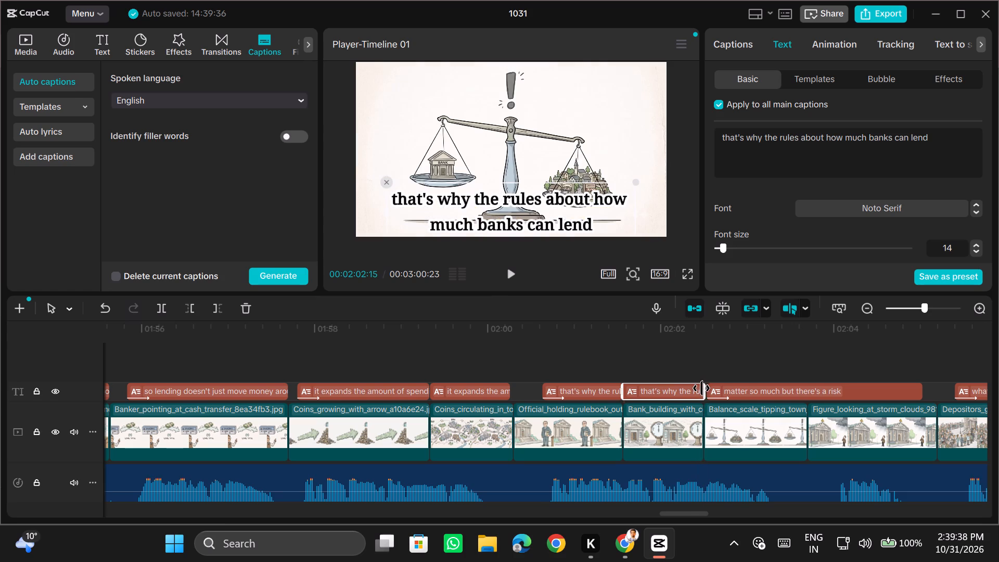
left_click_drag(701, 388, 700, 388)
Split the "matter so much but there's a risk" caption at 00:02:03:21, where the storm-clouds clip begins.
scroll(719, 391, "left", 1)
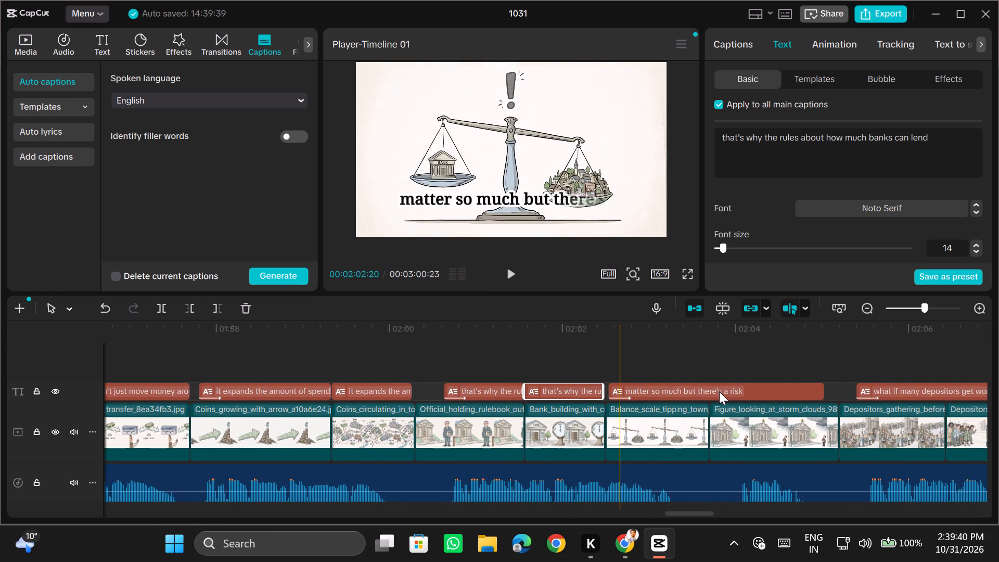
left_click(709, 391)
key("ctrl+b")
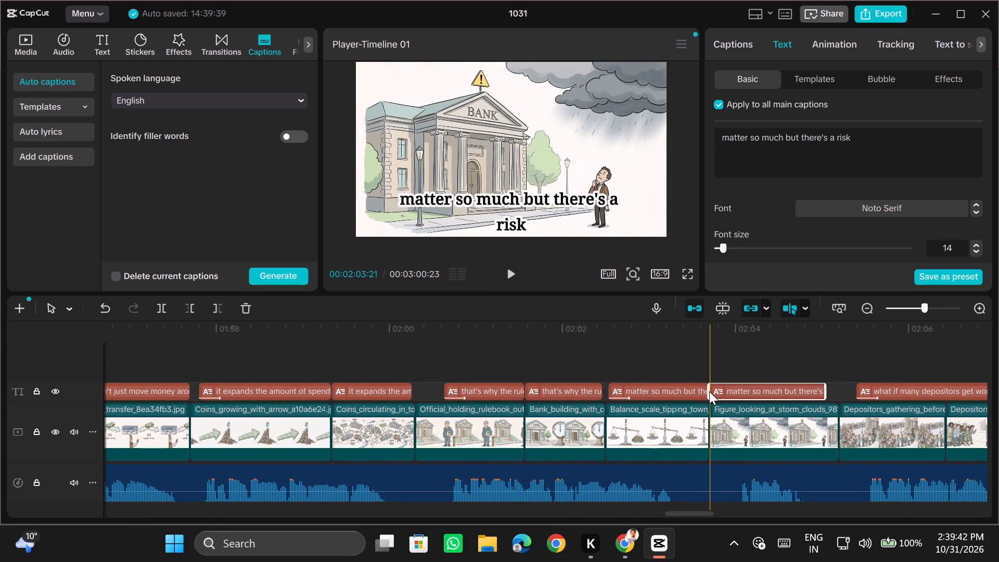
Split the "what if many depositors get worried at once" caption at 00:02:06:13, where the whispering-depositors clip begins.
scroll(754, 392, "left", 1)
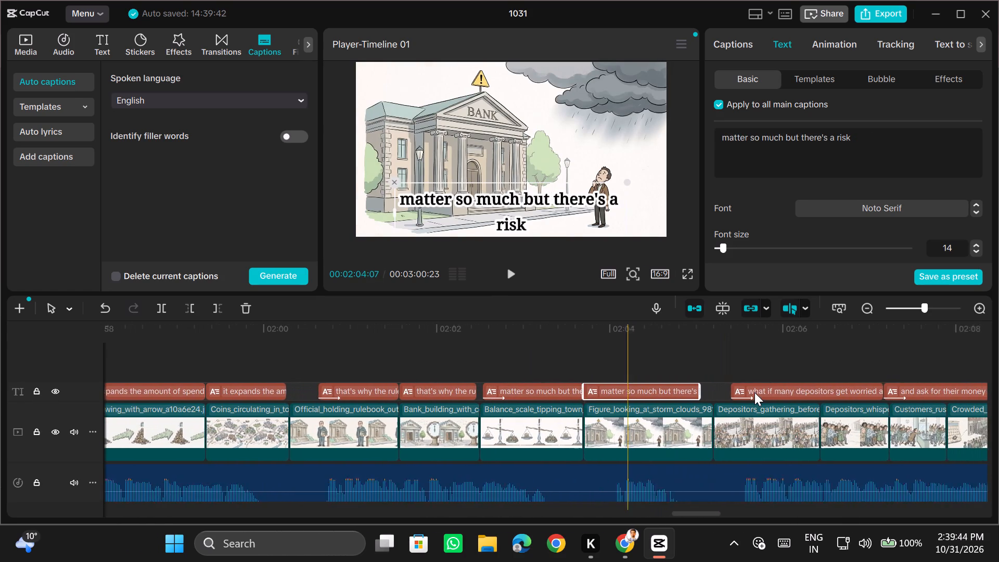
scroll(754, 392, "left", 1)
left_click(746, 392)
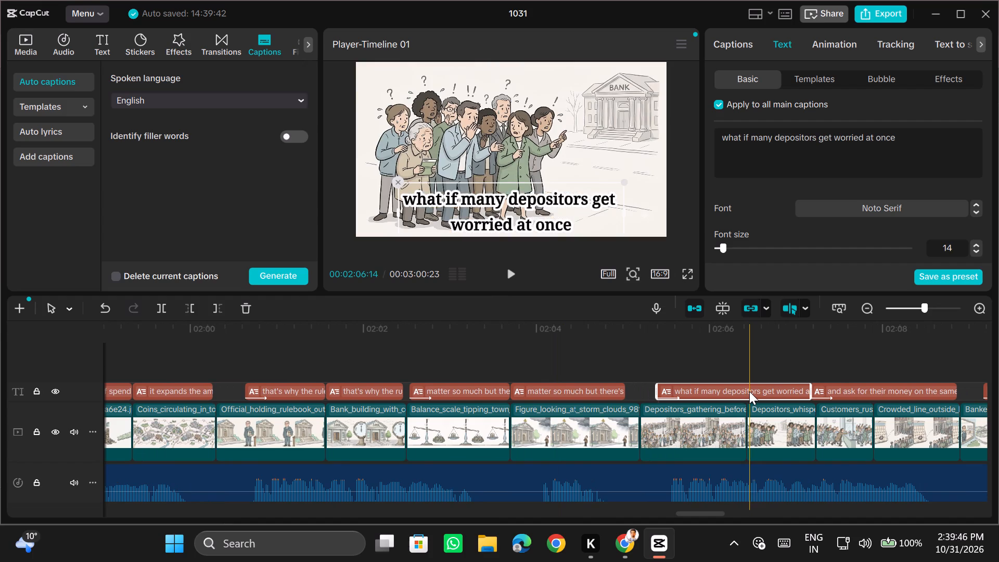
left_click(747, 391)
key("ctrl+b")
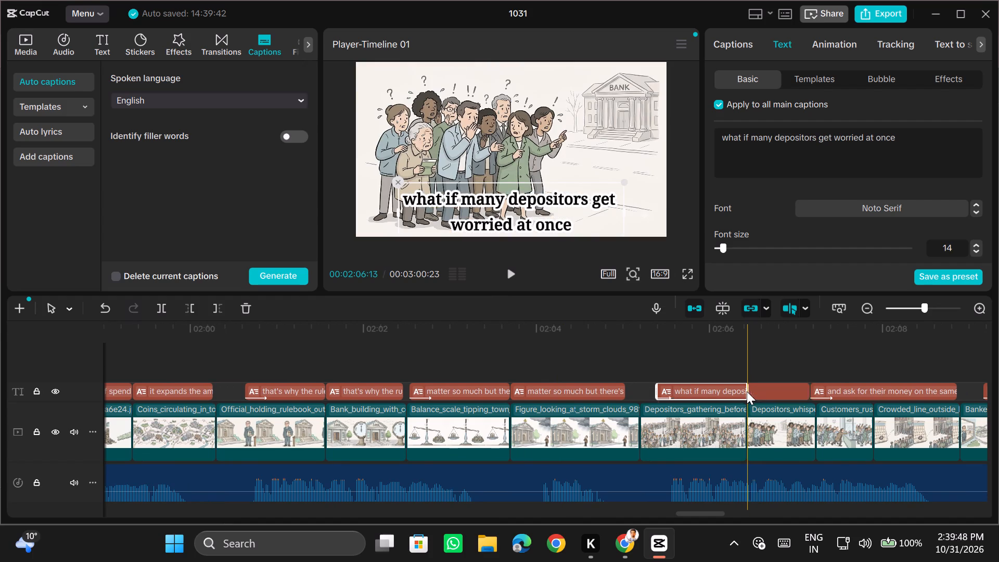
Trim the start of "and ask for their money on the same day" to the rushing-customers clip and split it at 00:02:07:27.
scroll(747, 391, "left", 1)
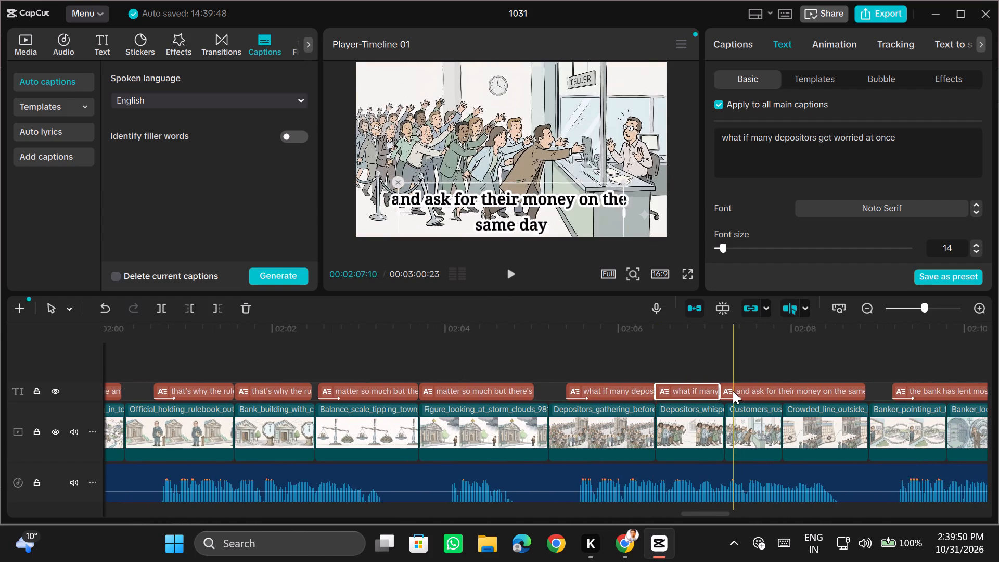
left_click(732, 391)
left_click_drag(719, 391, 726, 390)
left_click(783, 390)
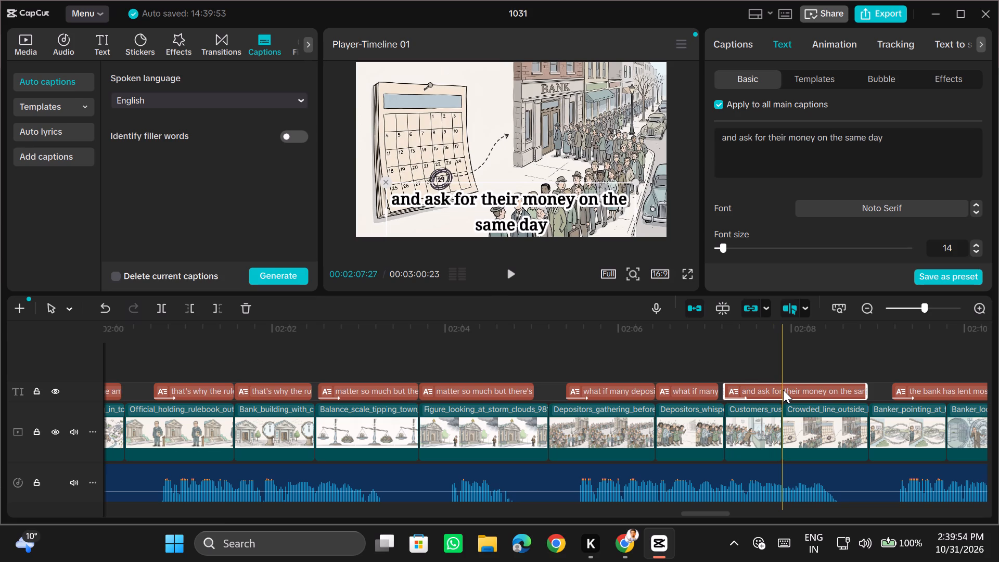
key("ctrl+b")
scroll(849, 390, "left", 1)
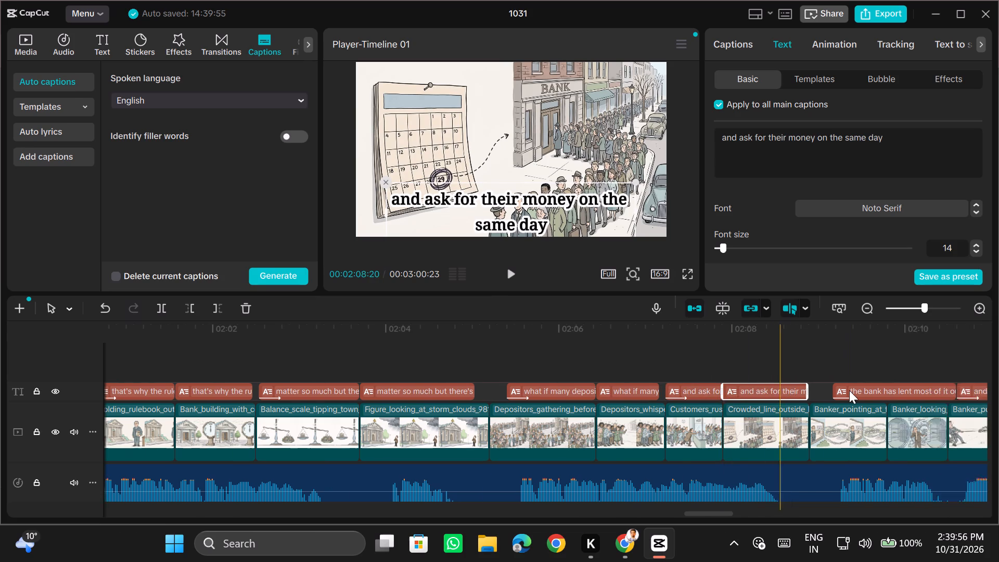
Split the "the bank has lent most of it out" caption at 00:02:09:24 and trim its second piece to end at the banker-pulling-property clip's start.
scroll(849, 390, "left", 1)
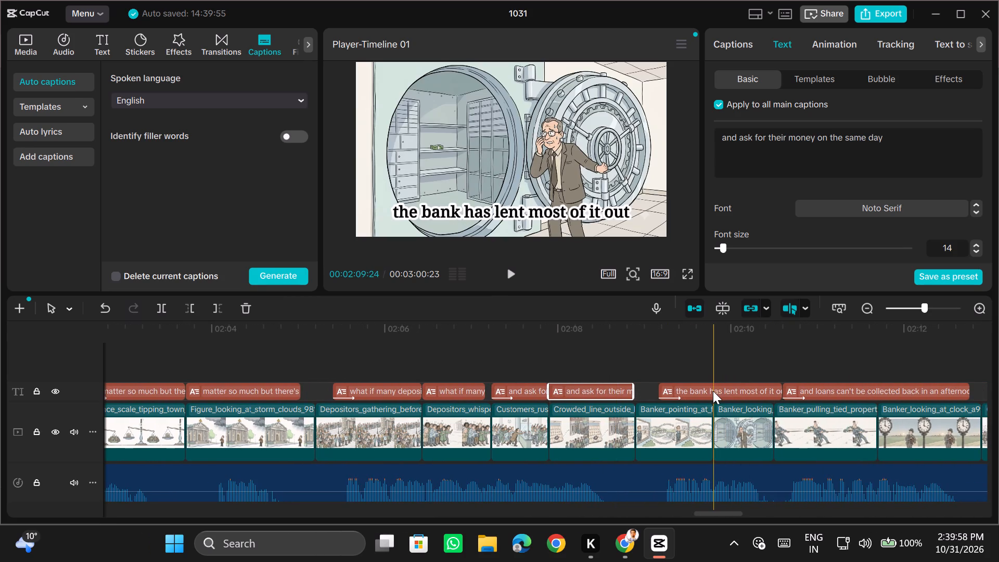
left_click(713, 391)
key("ctrl+b")
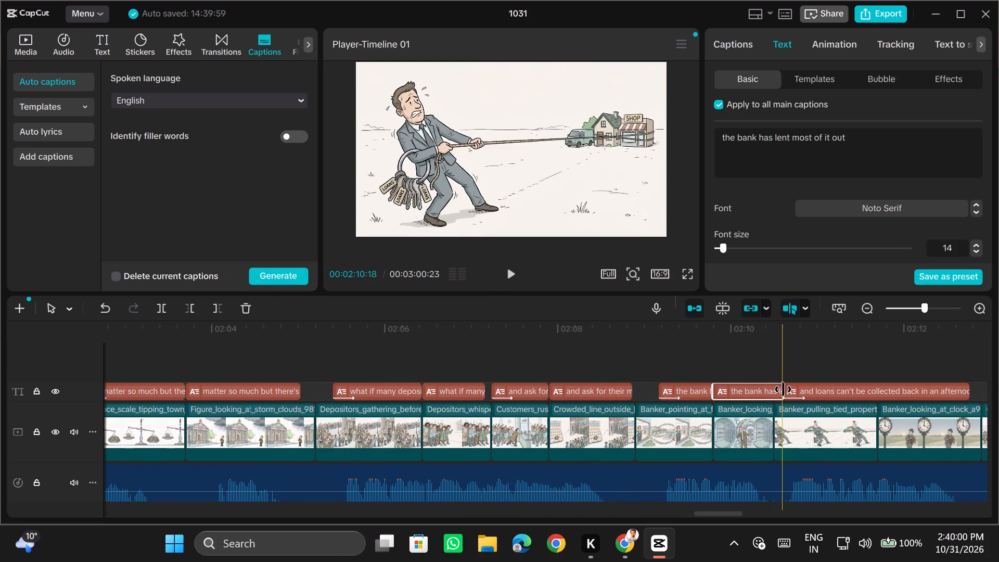
left_click_drag(783, 389, 771, 391)
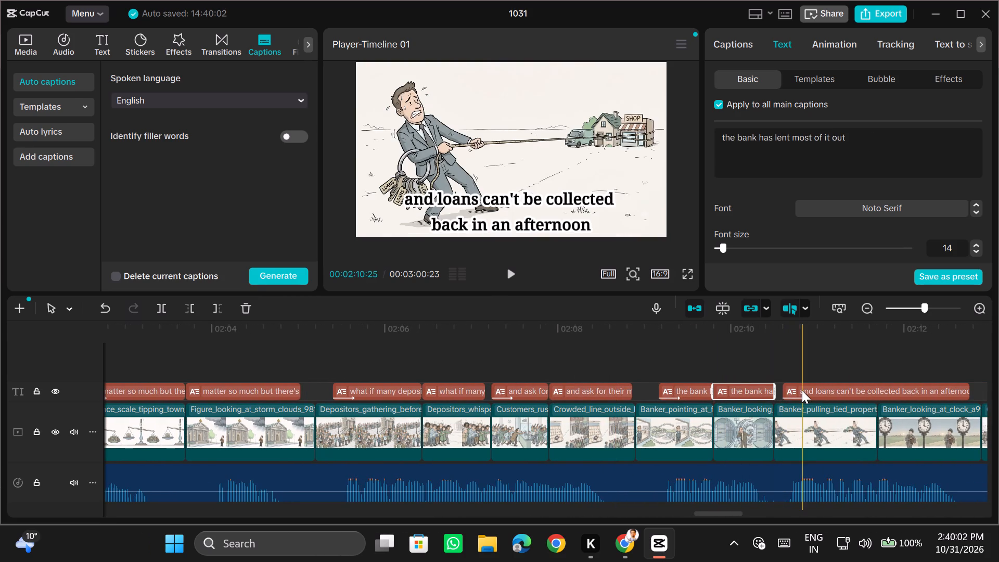
Split the "and loans can't be collected back in an afternoon" caption at 00:02:11:21, where the banker-looking-at-clock clip begins.
scroll(802, 390, "left", 1)
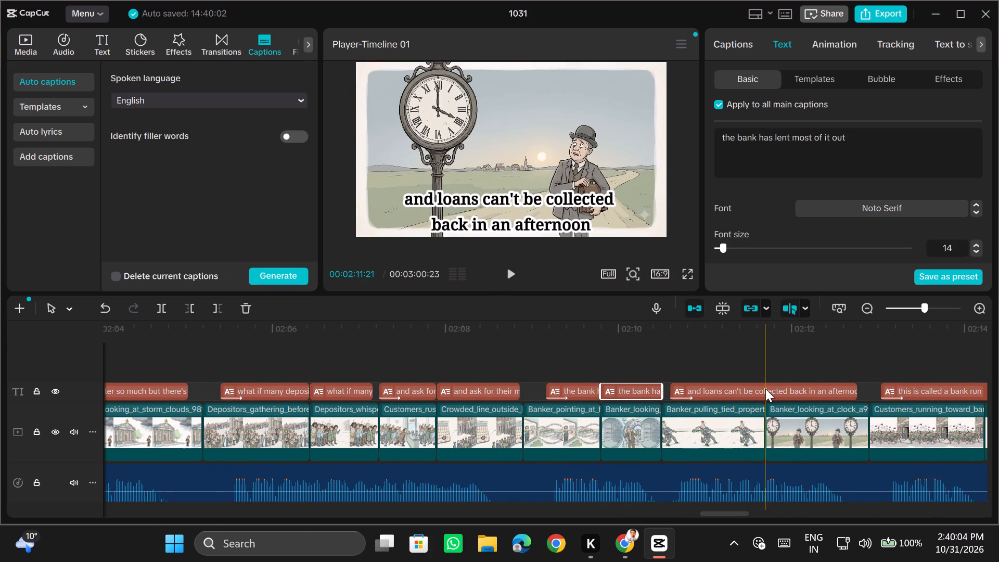
key("ctrl+b")
left_click(765, 389)
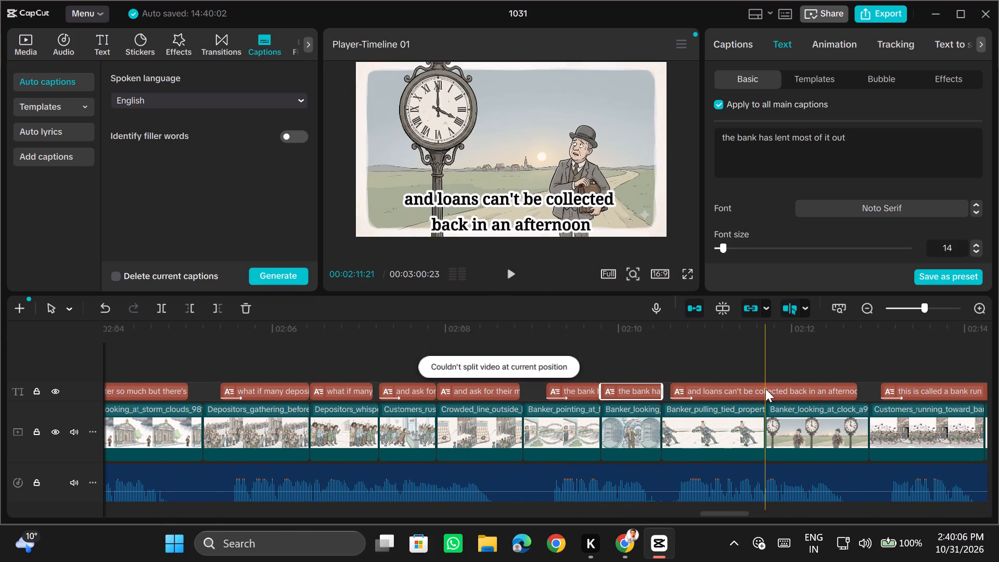
key("ctrl+b")
Trim the end of the "this is called a bank run" caption to the start of the cracked bank building clip.
scroll(790, 390, "left", 1)
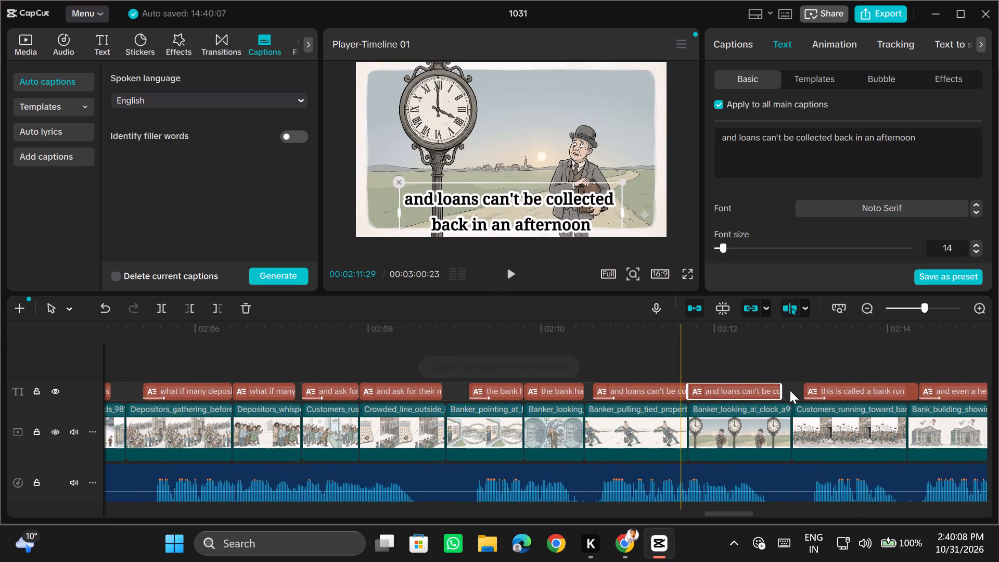
scroll(790, 390, "left", 1)
left_click(788, 390)
left_click_drag(805, 390, 795, 392)
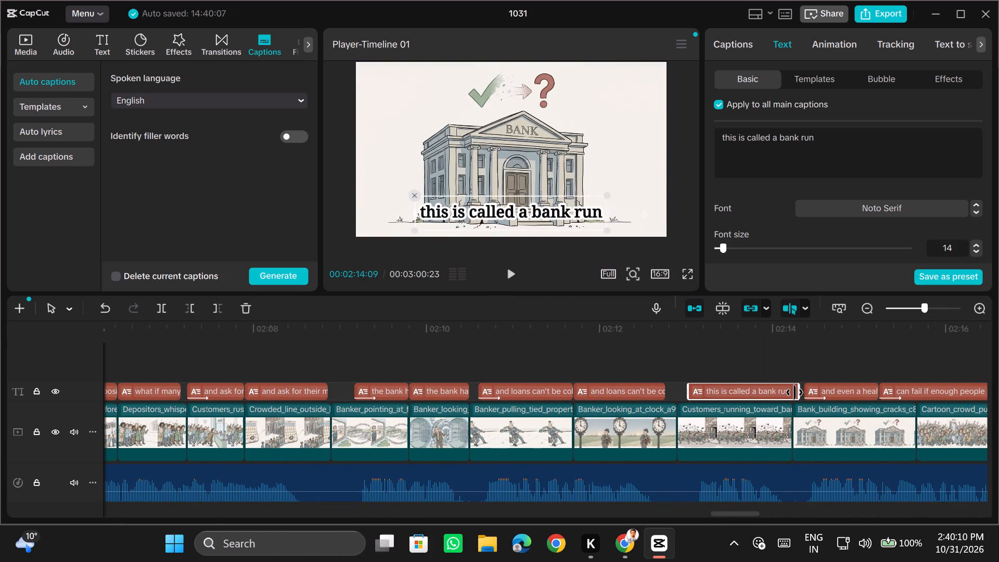
left_click_drag(795, 392, 790, 393)
Trim the start of the "can fail if enough people panic together" caption to the beginning of the crowd-pushing-toward-door clip.
left_click(819, 392)
scroll(819, 392, "left", 1)
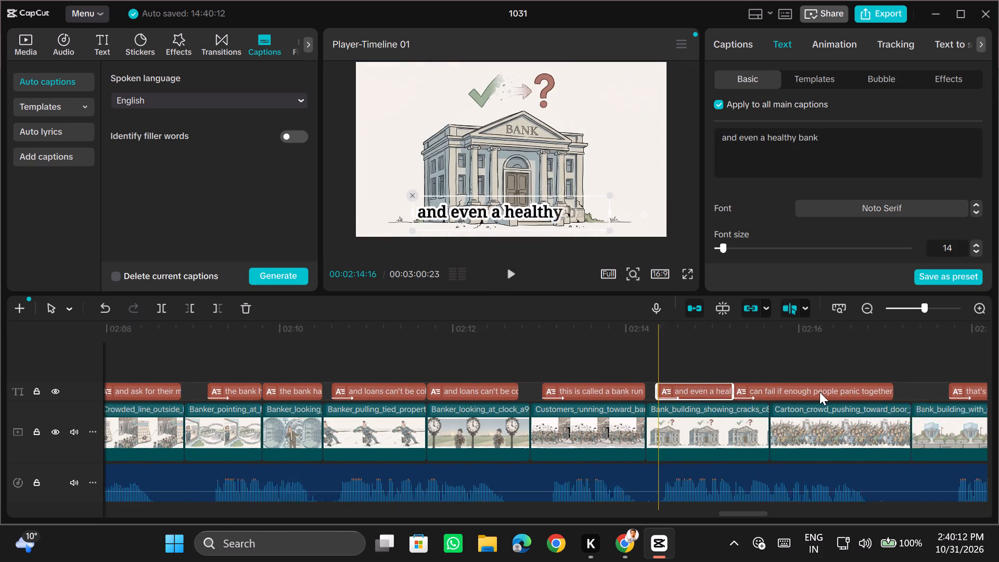
scroll(819, 392, "left", 1)
left_click(759, 391)
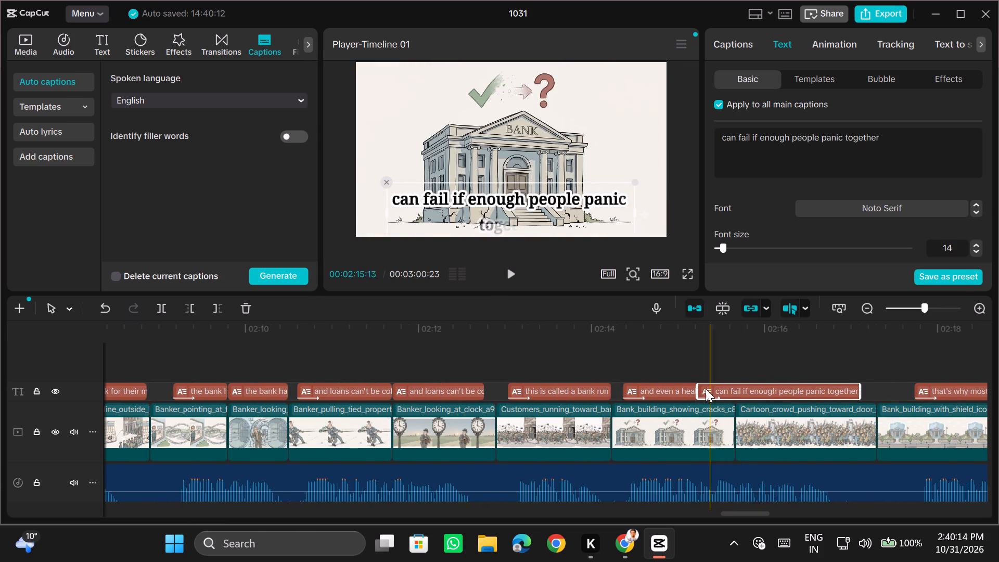
left_click_drag(699, 391, 736, 391)
Split the "regulators require banks to hold a safety buffer" caption at 00:02:20:23 and trim its second piece to end at the banker-placing-cash clip's start.
scroll(736, 391, "left", 1)
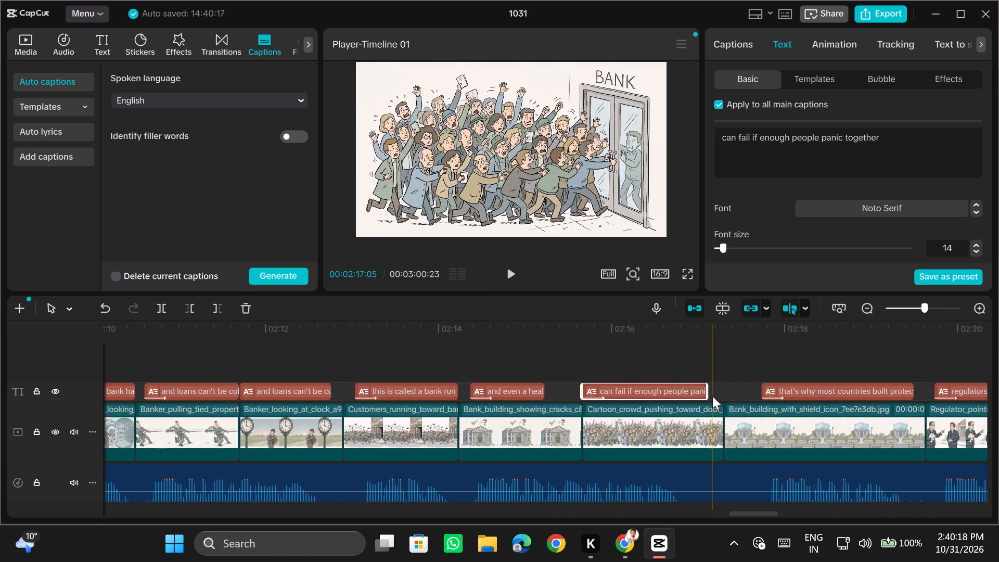
left_click(705, 391)
scroll(783, 389, "left", 1)
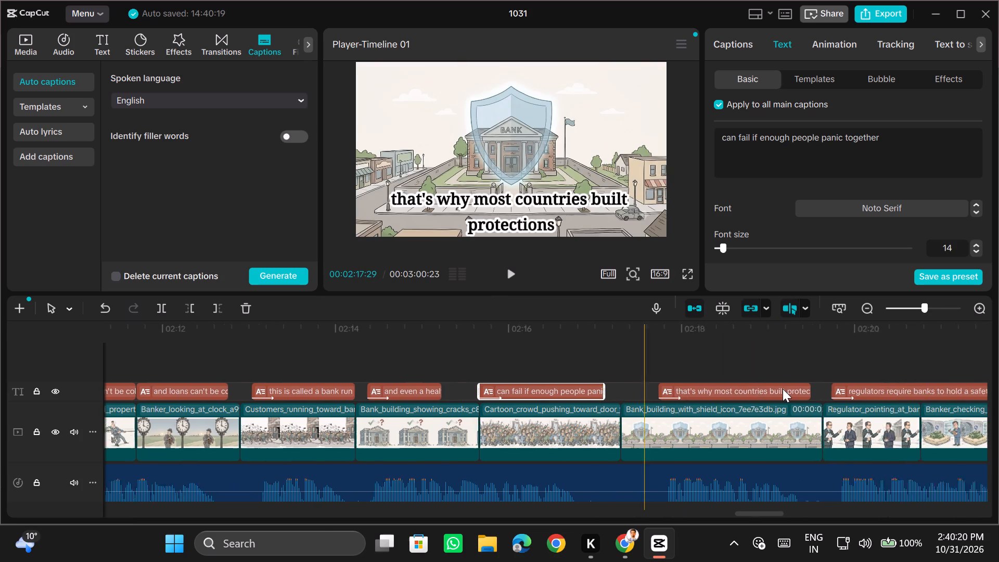
scroll(783, 389, "left", 1)
left_click(789, 387)
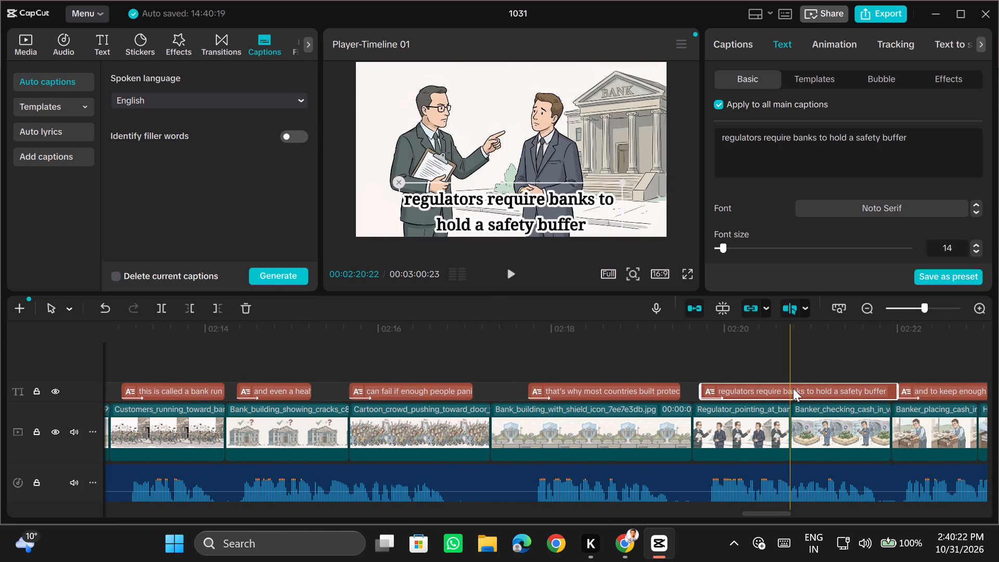
left_click(791, 394)
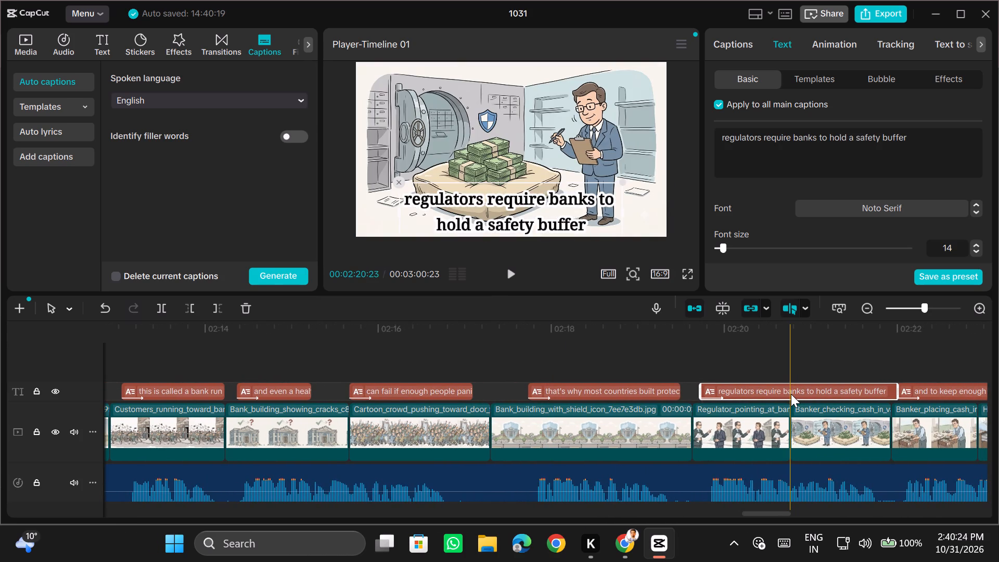
key("ctrl+b")
scroll(791, 394, "left", 1)
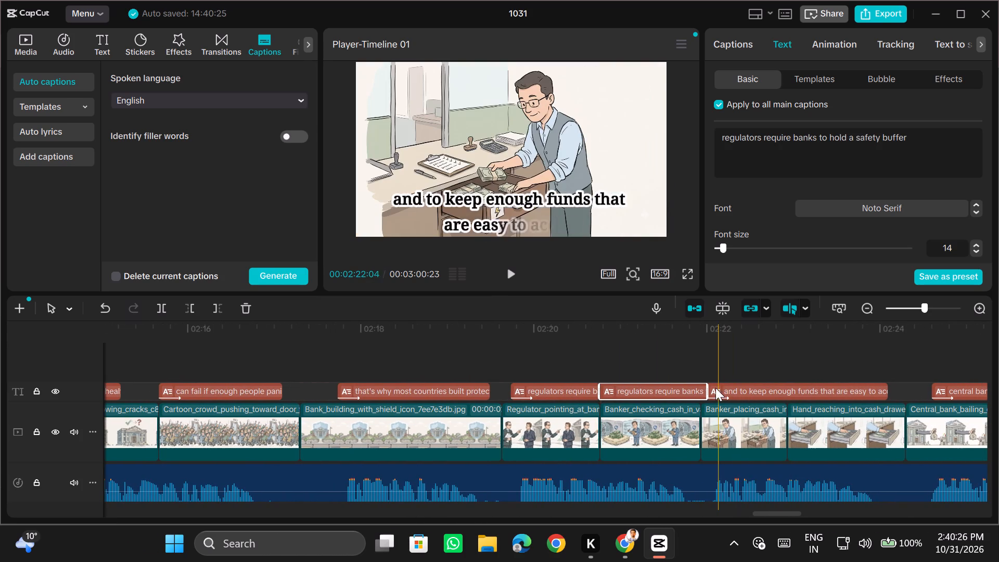
left_click_drag(709, 388, 701, 388)
left_click_drag(701, 388, 697, 390)
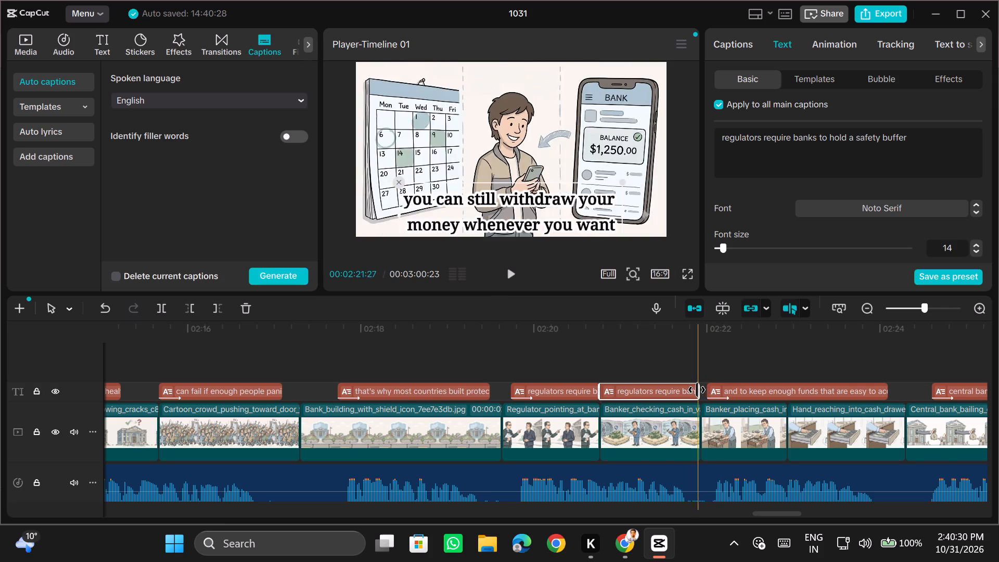
Split the "and to keep enough funds that are easy to access" caption at 00:02:22:28, where the hand-reaching-into-drawer clip begins.
left_click(787, 389)
key("ctrl+b")
Split the "emergency cash to banks in trouble" caption at 00:02:26:03 and trim its second piece to end at the umbrella clip's start.
scroll(787, 389, "up", 1)
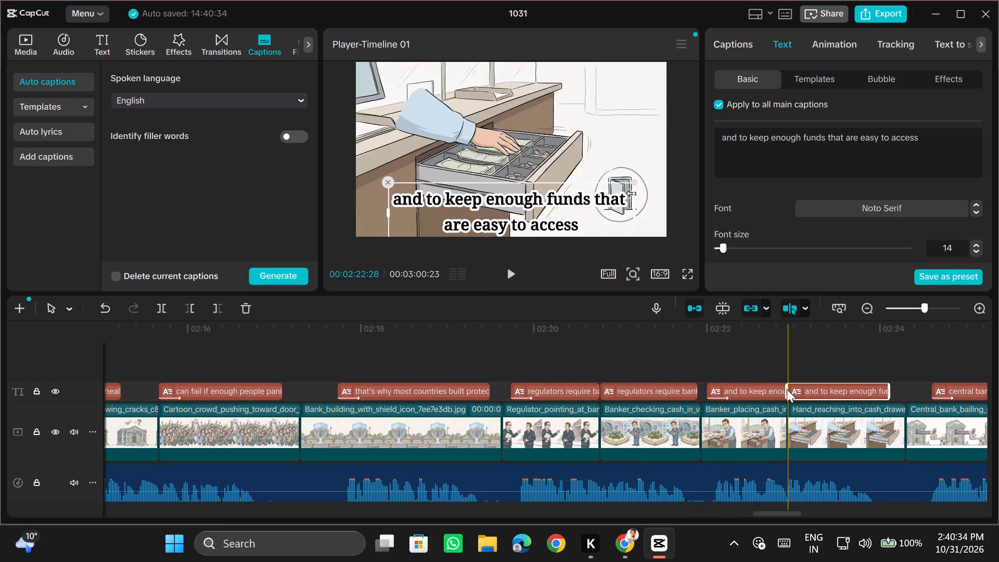
scroll(787, 389, "up", 1)
scroll(822, 388, "left", 1)
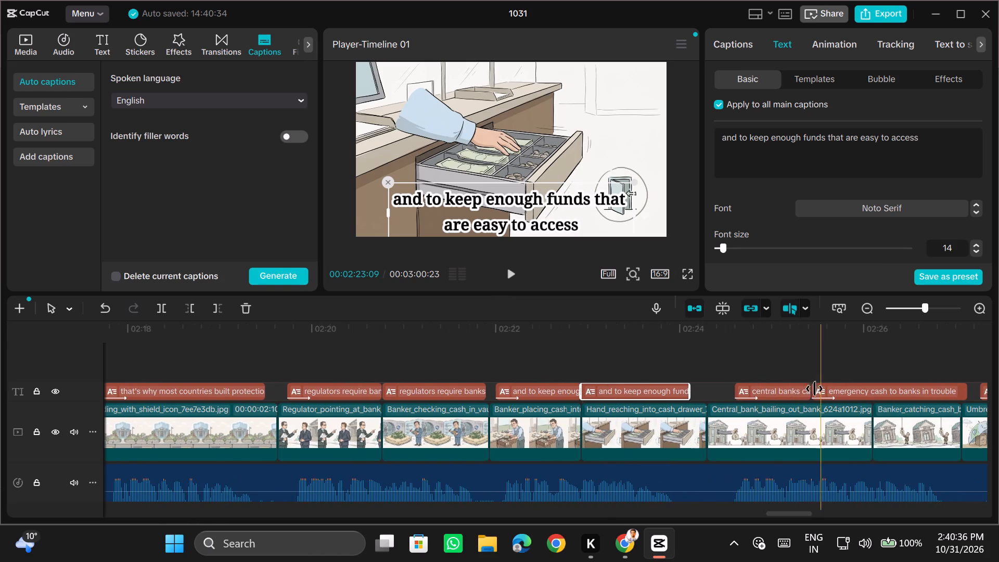
left_click(786, 391)
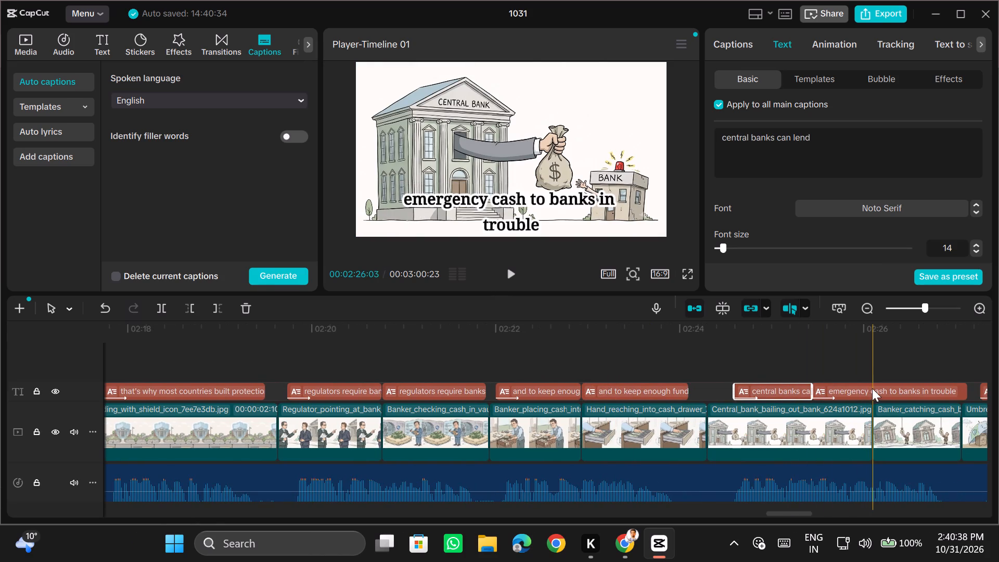
left_click(874, 388)
key("ctrl+b")
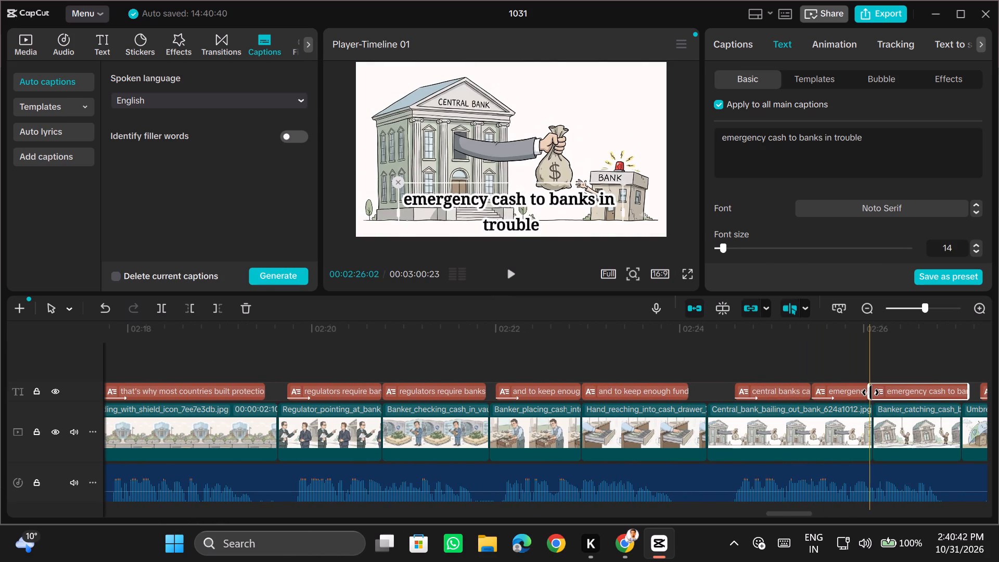
key("ctrl+z")
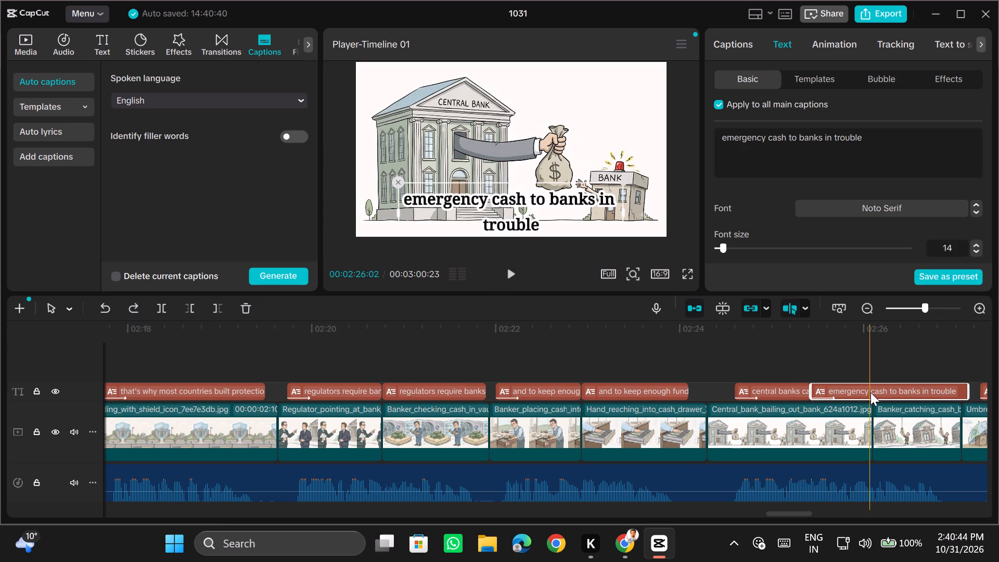
key("ctrl+b")
scroll(873, 392, "left", 1)
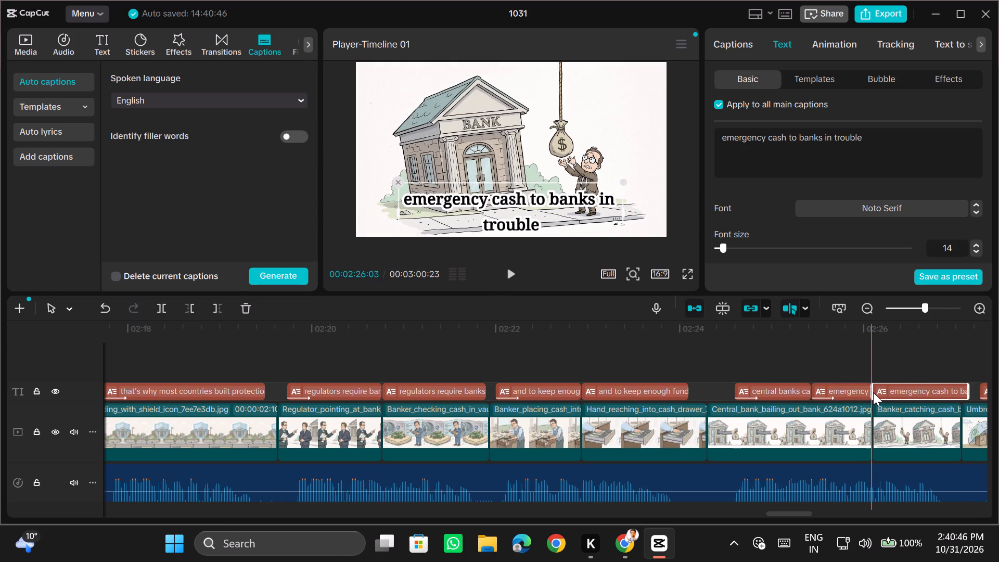
scroll(873, 392, "left", 1)
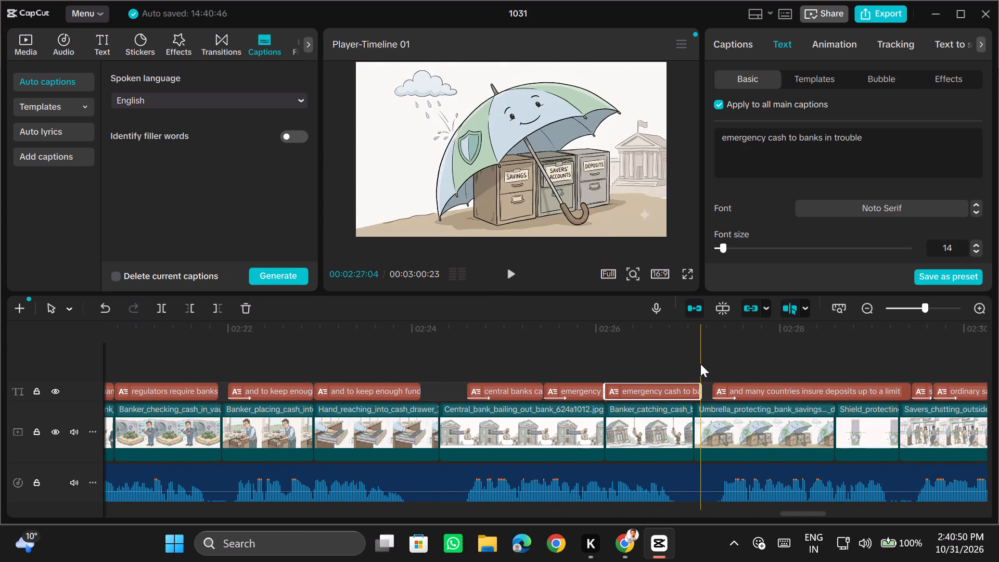
left_click_drag(700, 389, 693, 390)
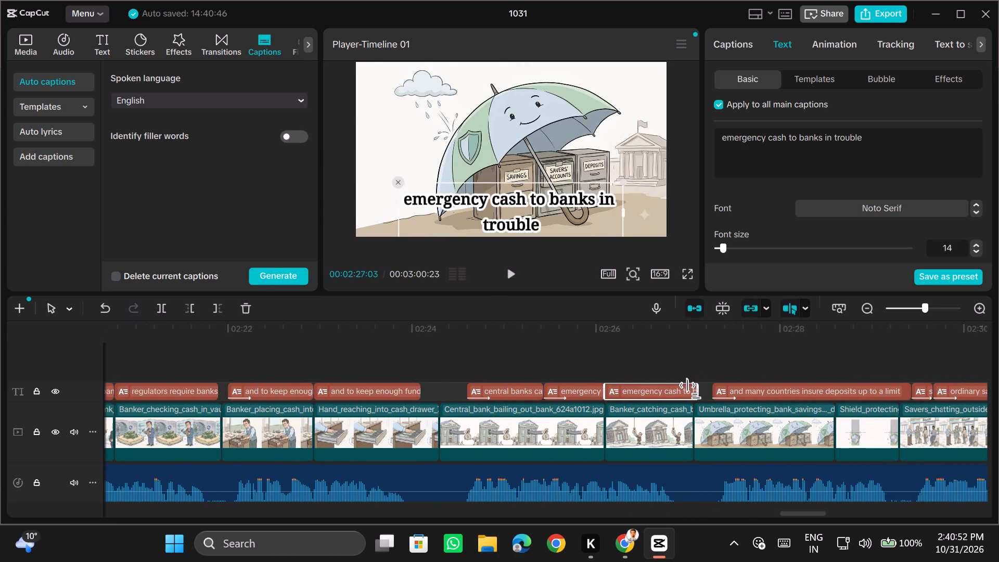
left_click_drag(693, 390, 690, 394)
Split the "and many countries insure deposits up to a limit" caption at 00:02:28:18 and trim its second piece to end at the savers-chatting clip's start.
left_click(737, 396)
scroll(737, 396, "left", 1)
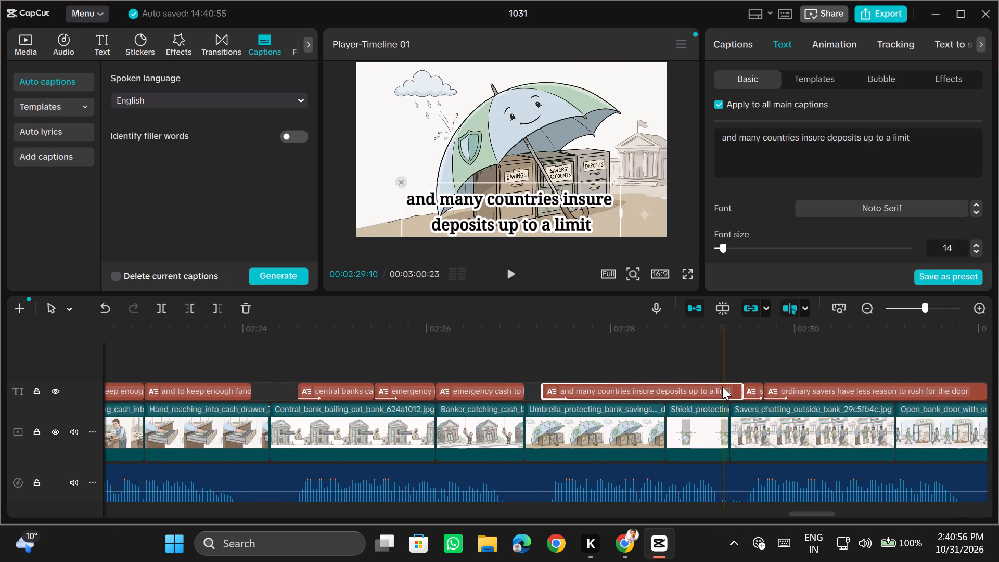
left_click(666, 381)
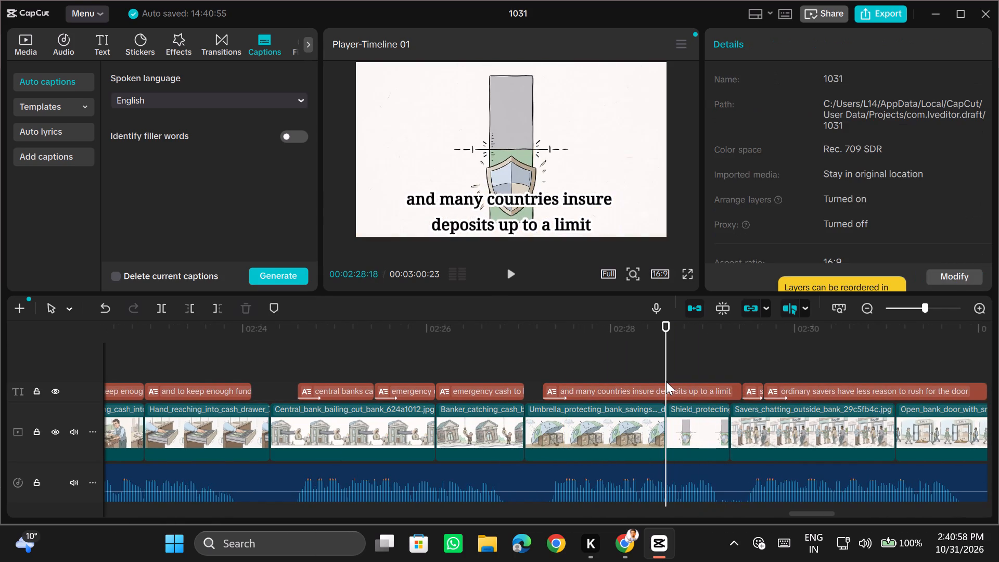
key("ctrl+b")
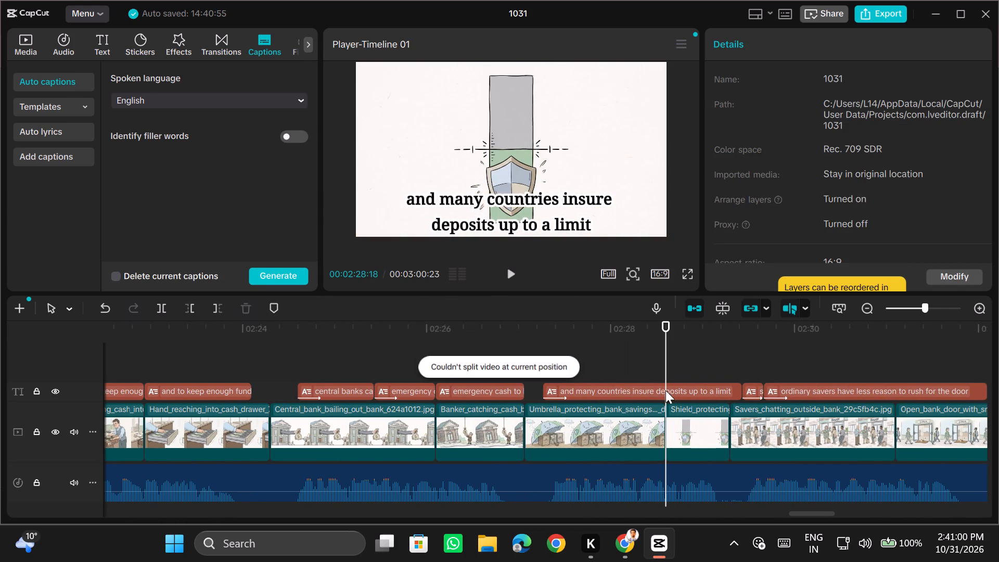
left_click(665, 391)
key("ctrl+b")
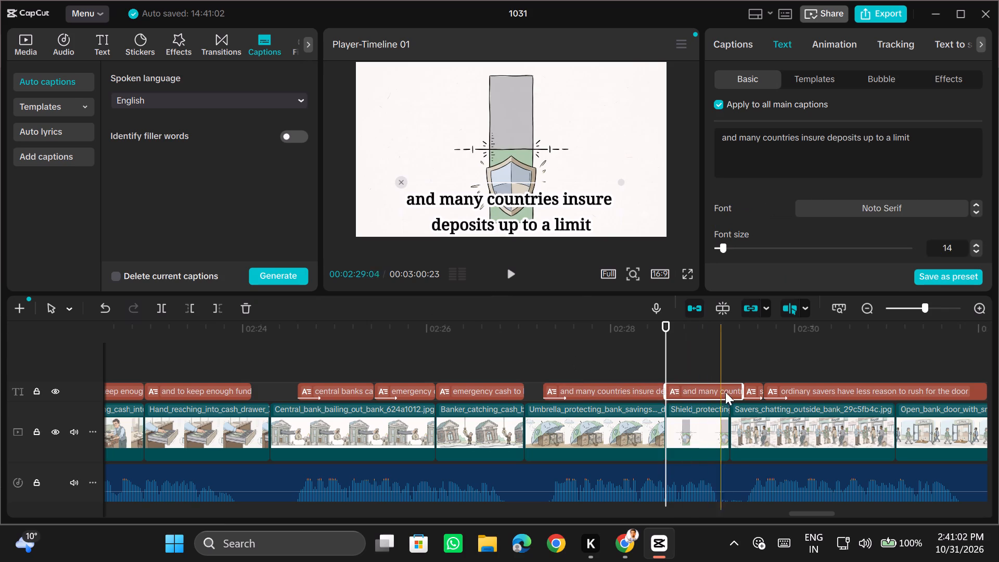
left_click_drag(741, 394, 728, 395)
Delete the short caption before "ordinary savers have less reason to rush for the door" and move that caption back to the savers-chatting clip's start.
scroll(728, 395, "left", 1)
left_click(733, 395)
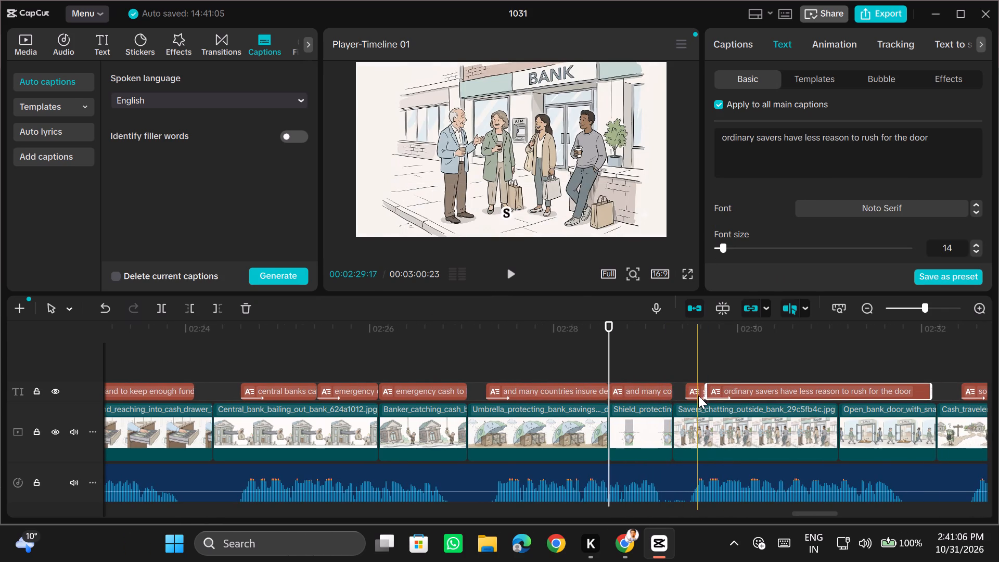
left_click(698, 395)
key("Delete")
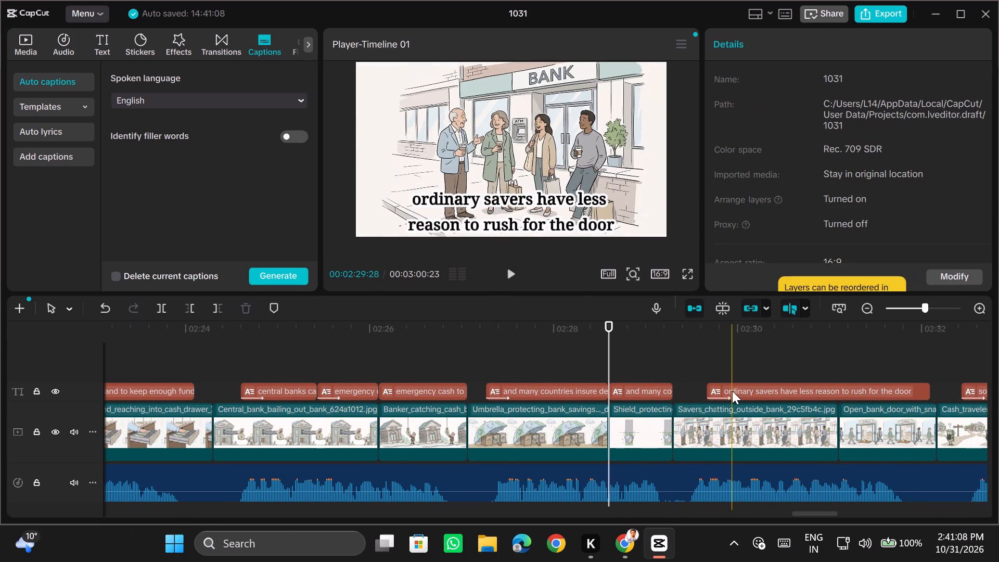
left_click(732, 391)
left_click_drag(732, 391, 701, 392)
Split the "ordinary savers have less reason to rush for the door" caption at 00:02:31:03, where the open-bank-door clip begins.
scroll(744, 395, "left", 1)
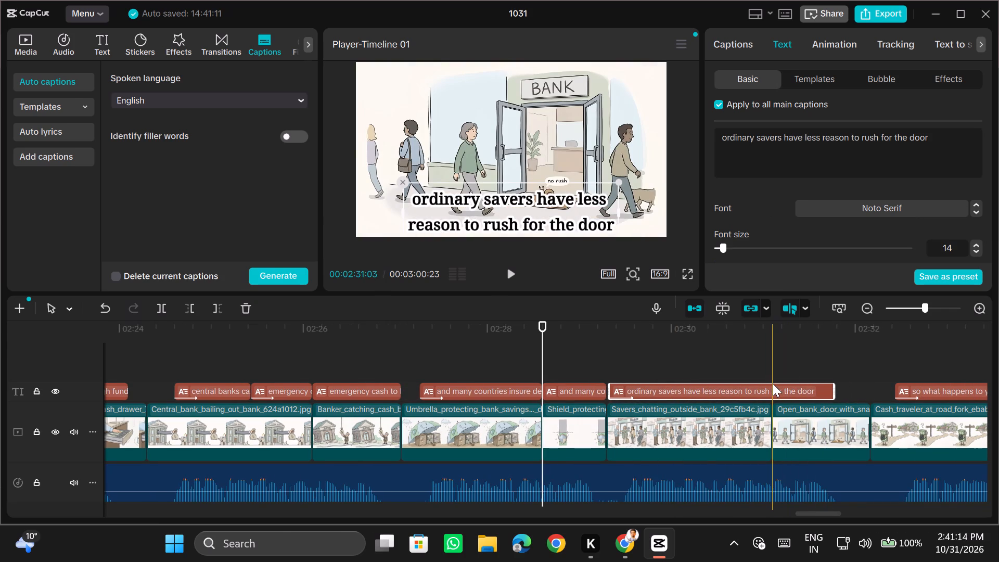
key("ctrl+b")
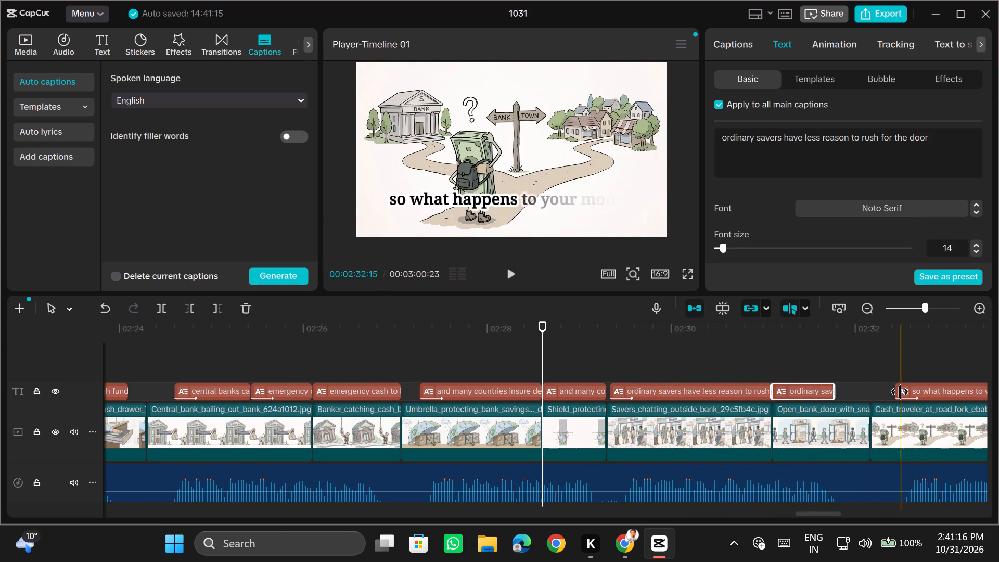
Split the "so what happens to your money after you deposit it" caption at 00:02:33:14, where the hand-depositing-cash clip begins.
scroll(900, 392, "left", 1)
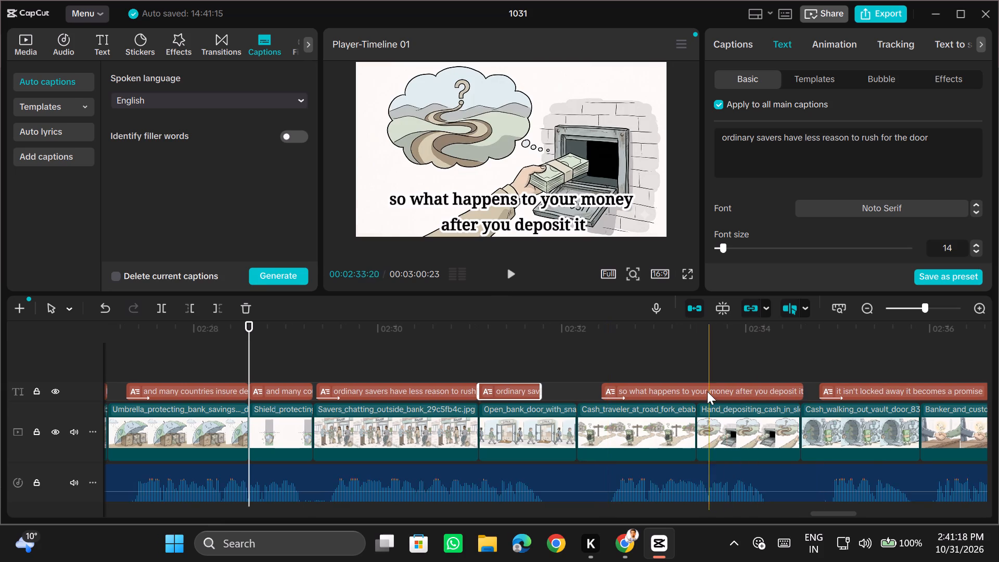
left_click(697, 391)
key("ctrl+v")
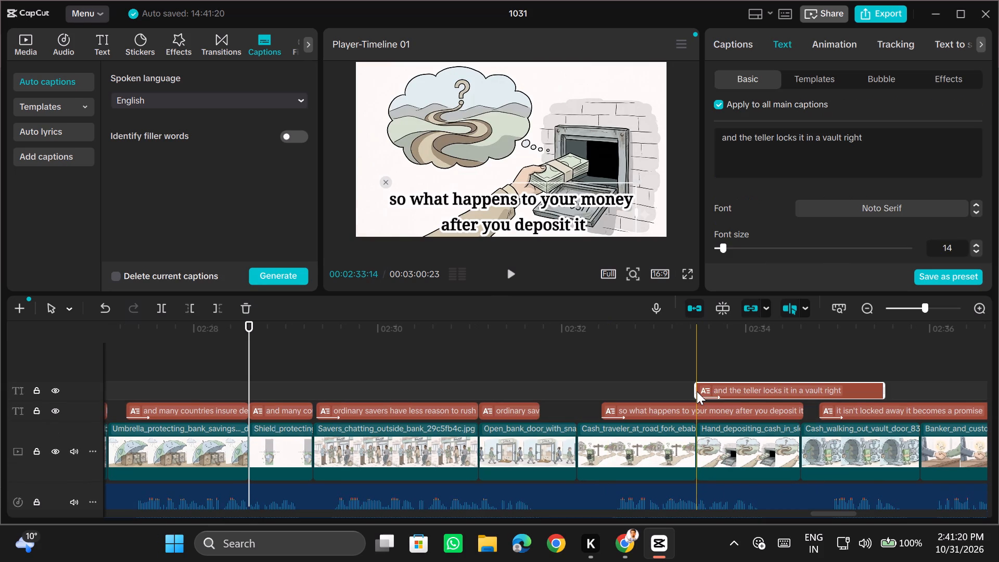
key("ctrl+z")
key("ctrl+b")
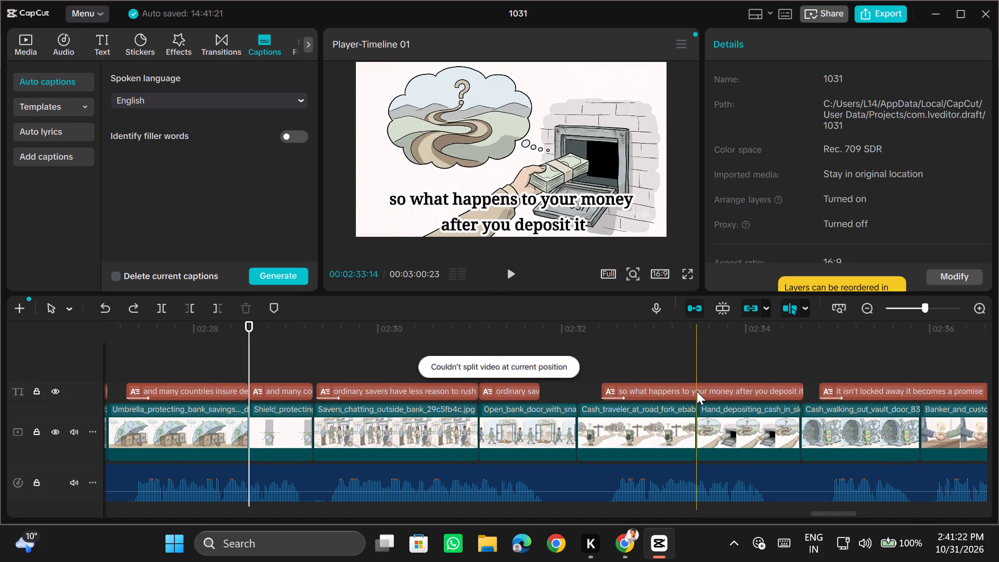
left_click(696, 392)
key("ctrl+b")
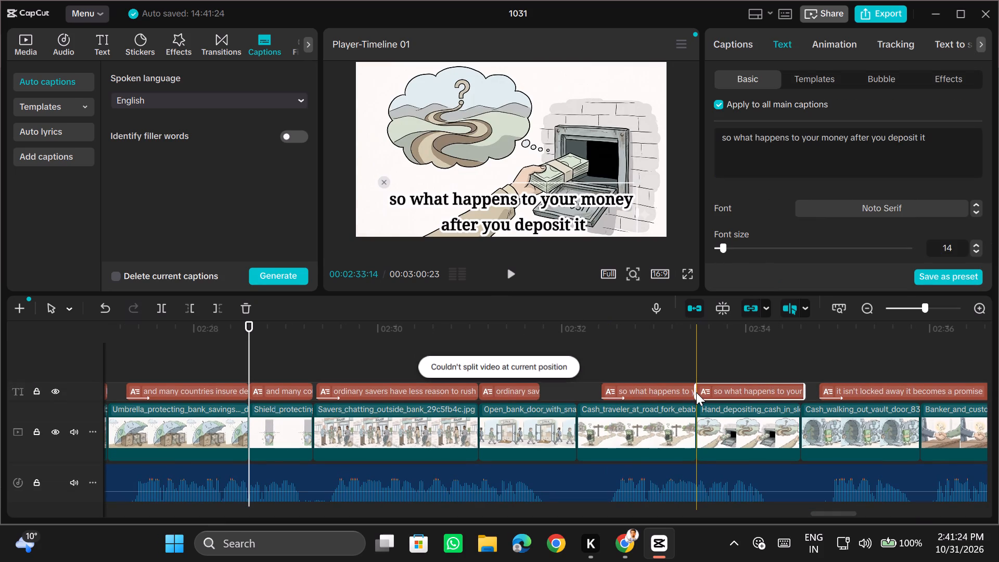
Trim the second "so what happens to your money after you deposit it" caption to end at the cash-walking-out-of-vault clip's start.
scroll(696, 392, "left", 1)
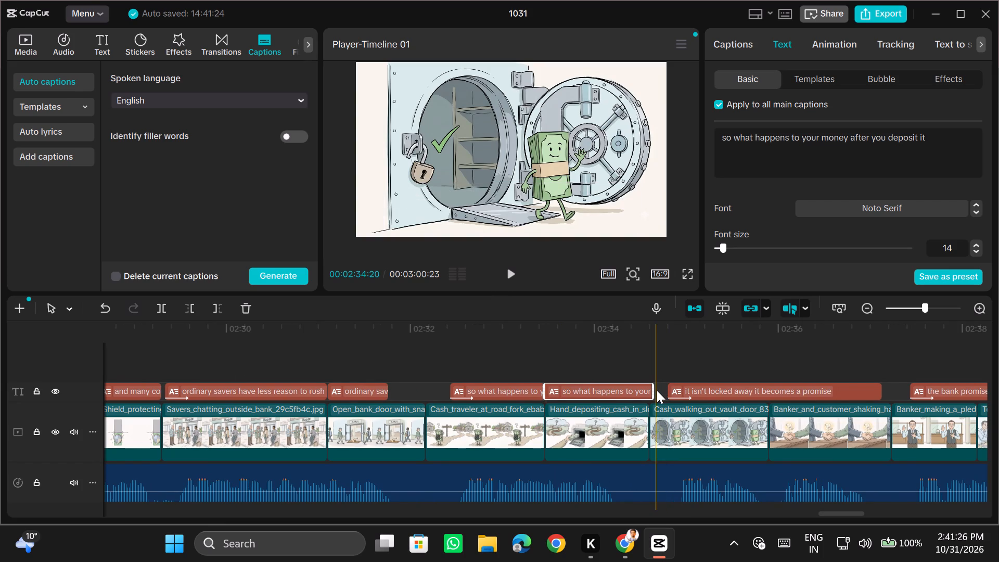
left_click_drag(654, 390, 646, 391)
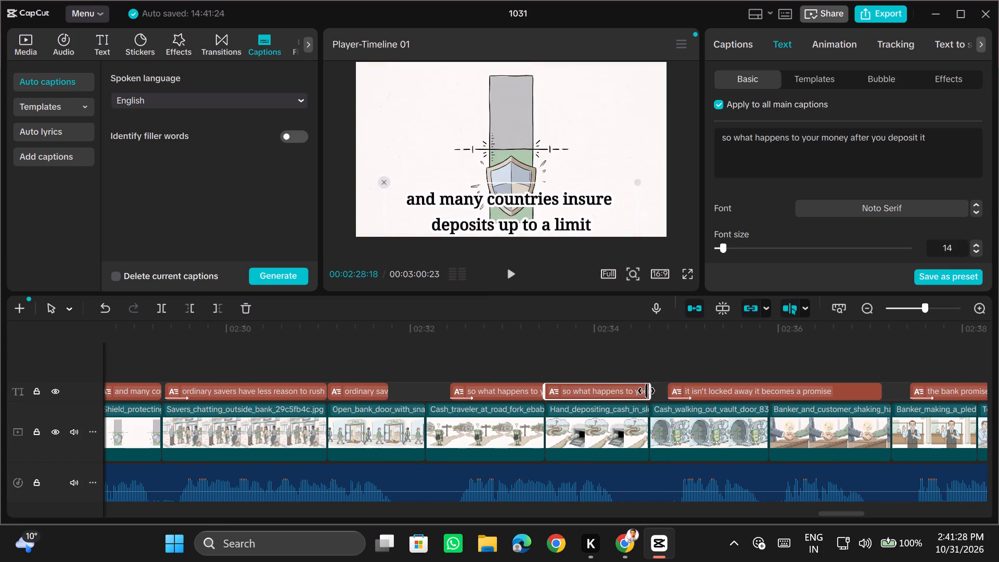
Split the "it isn't locked away it becomes a promise" caption at 00:02:35:27, where the banker-and-customer handshake clip begins.
left_click(770, 387)
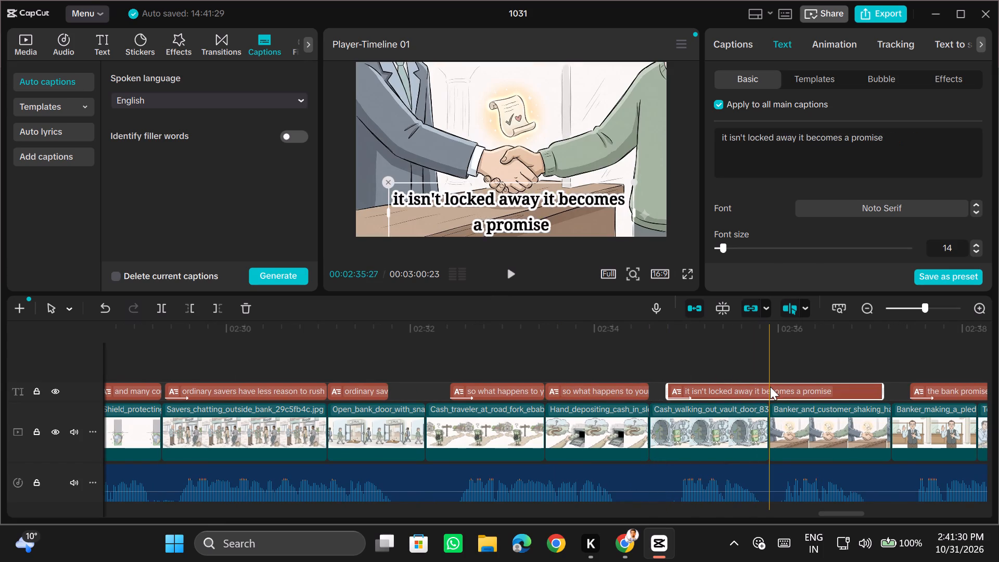
key("ctrl+b")
Split the "the bank promises you can have it back" caption at 00:02:38:05 and 00:02:38:23, and trim the last piece to the bank-funding clip's start.
scroll(770, 387, "left", 1)
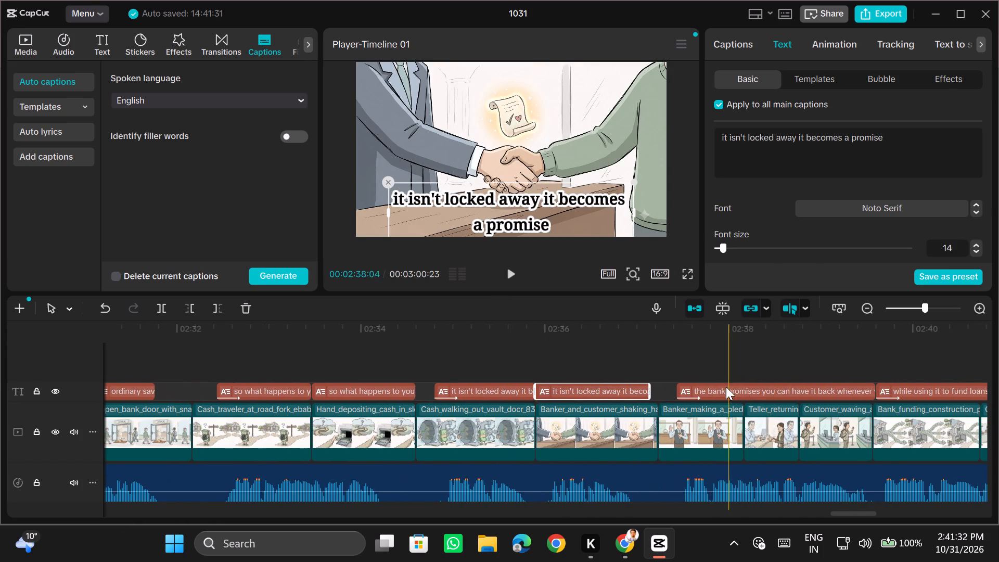
left_click(743, 387)
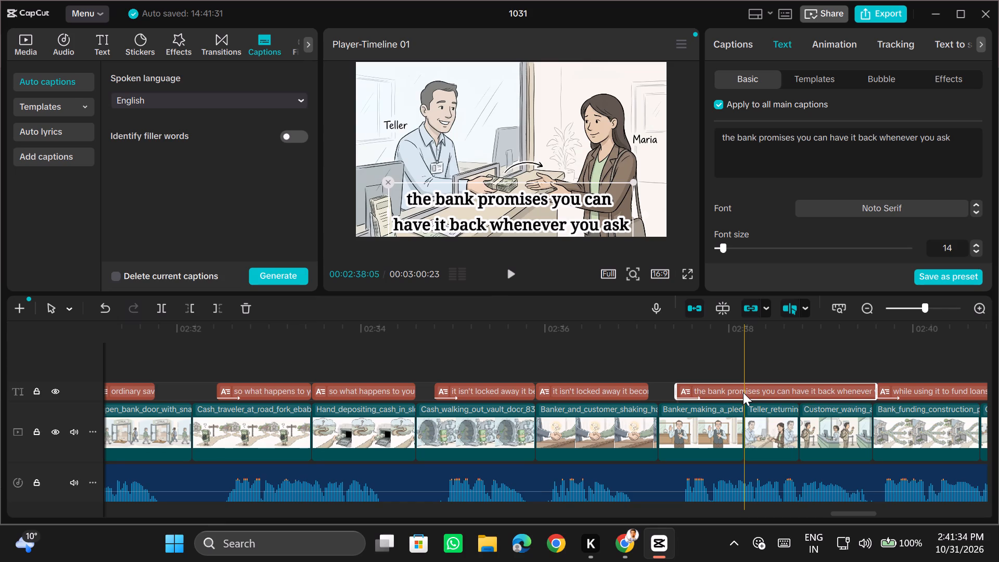
key("ctrl+b")
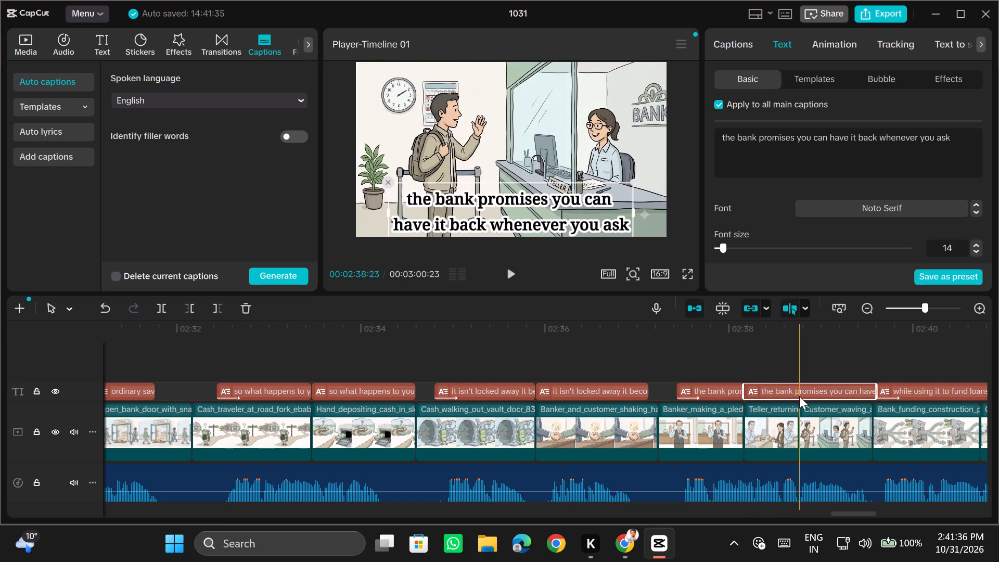
left_click(799, 396)
key("ctrl+b")
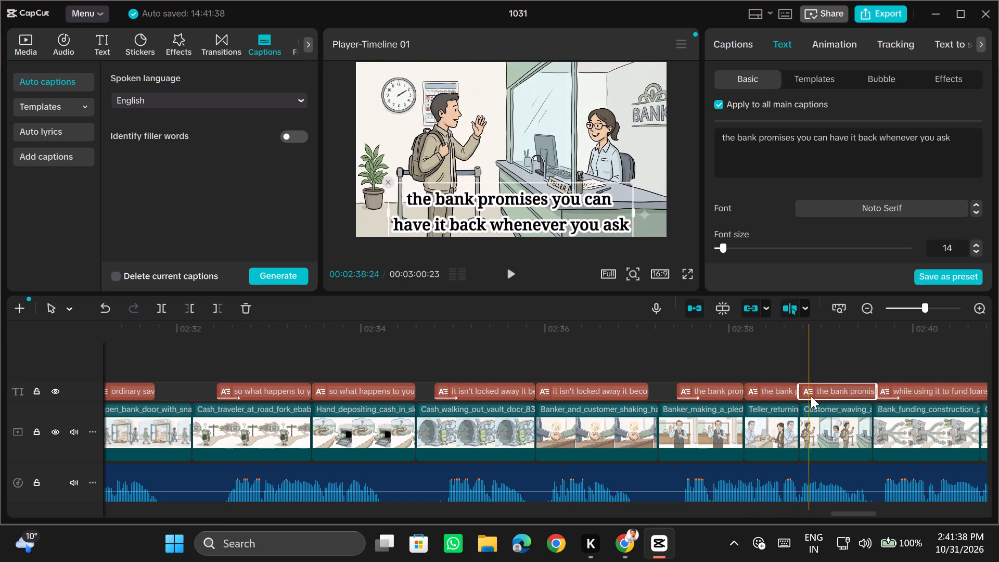
left_click(875, 392)
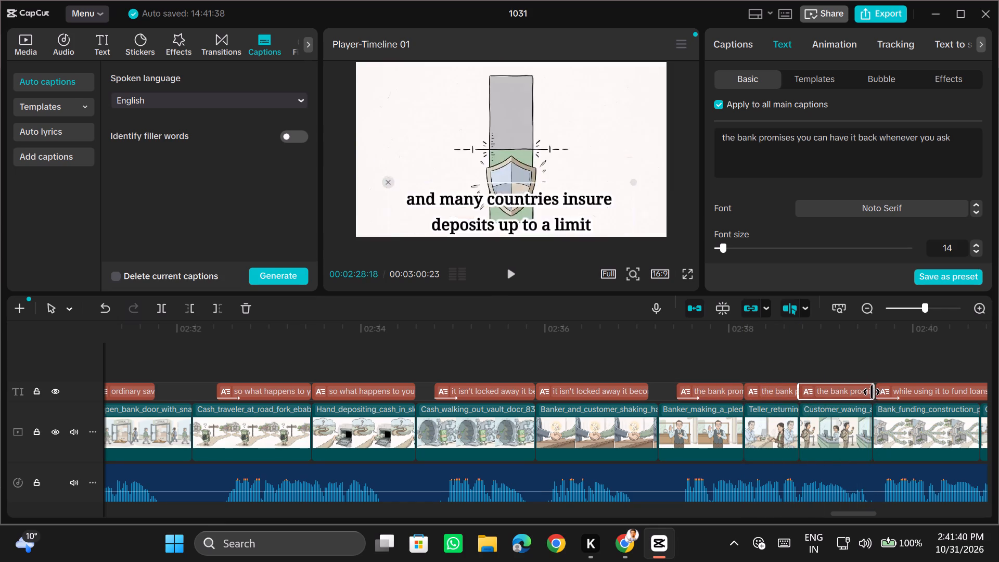
Split the "while using it to fund loans for other people" caption at 00:02:40:22, where the people-receiving clip begins.
scroll(872, 392, "left", 1)
left_click(763, 388)
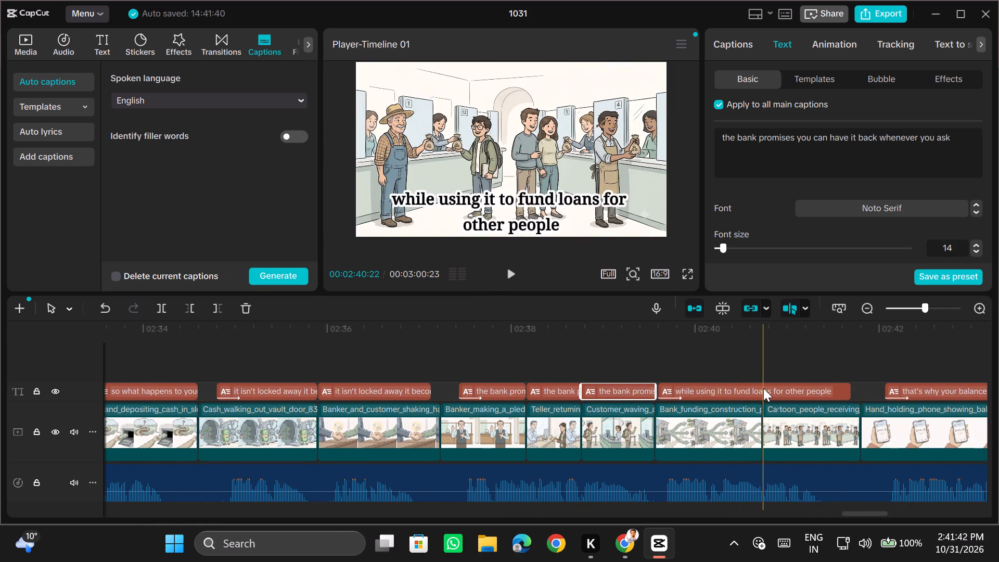
key("ctrl+b")
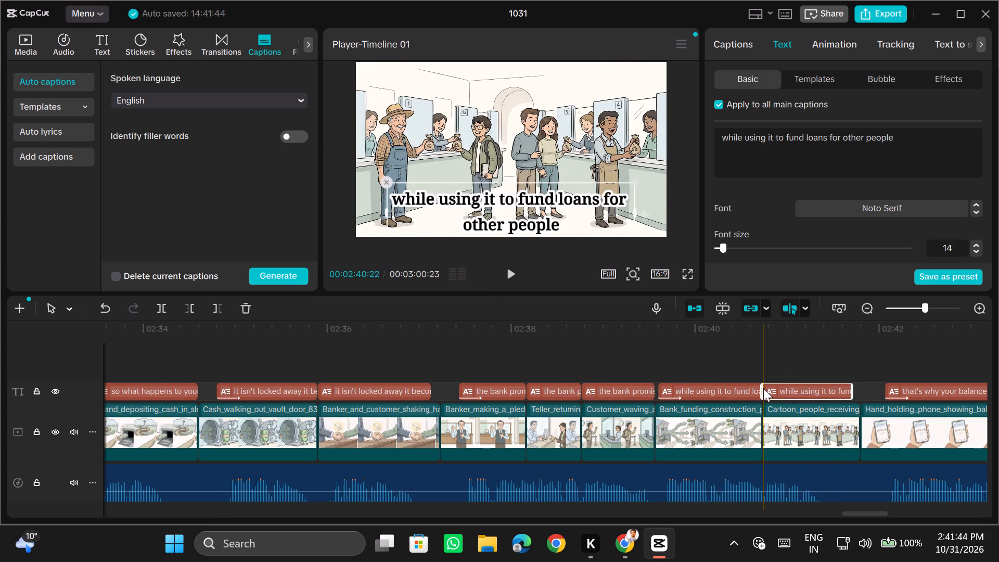
Trim both ends of the "between people who have extra money" caption to match the savers-holding-savings-bags clip.
scroll(895, 388, "left", 1)
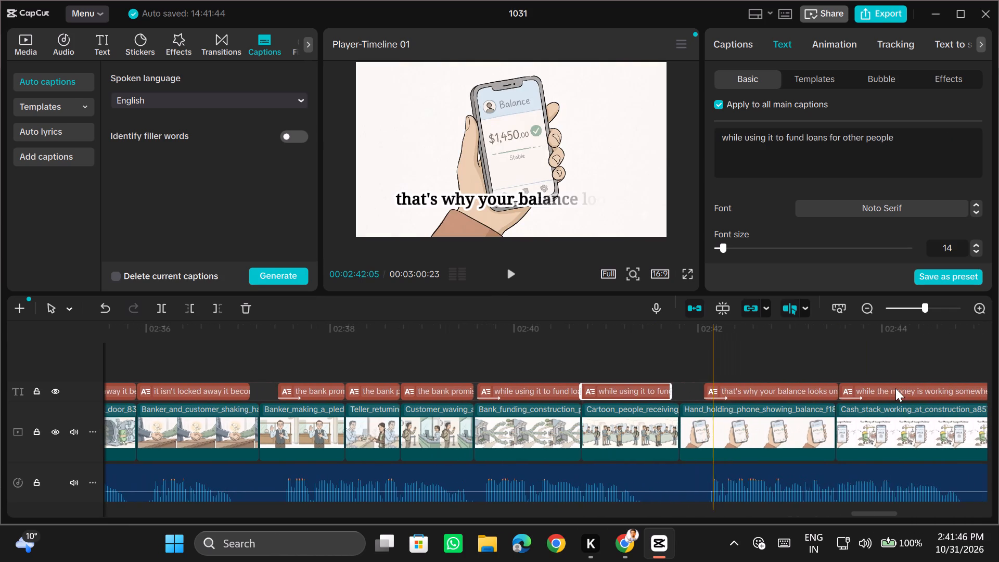
scroll(841, 390, "left", 2)
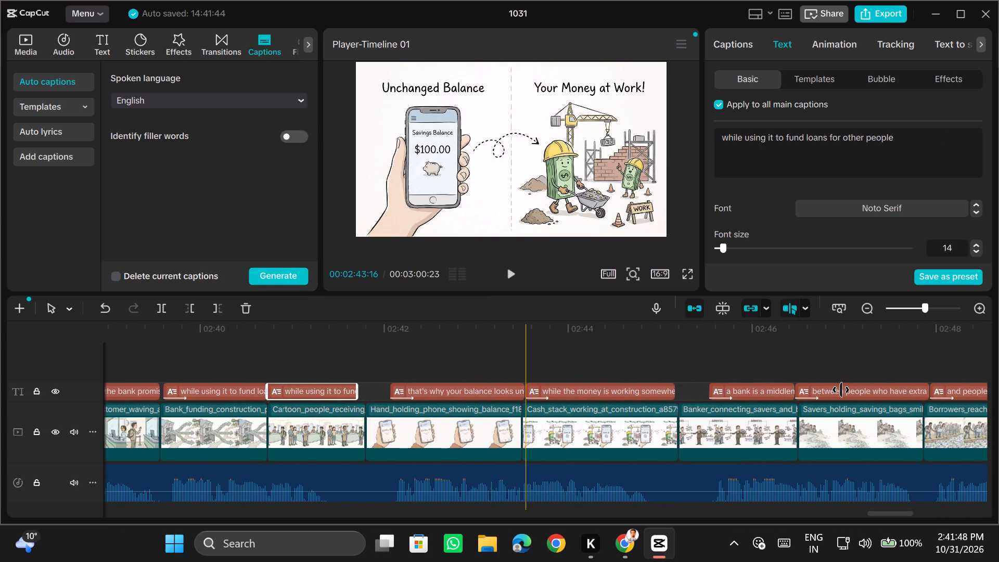
scroll(841, 390, "left", 1)
left_click(807, 393)
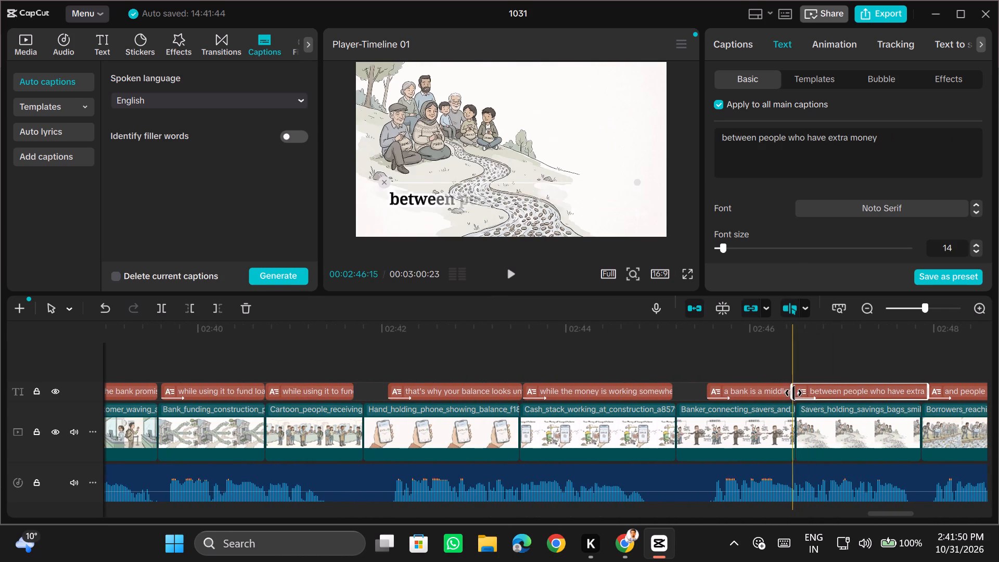
left_click_drag(792, 393, 798, 392)
scroll(798, 392, "left", 1)
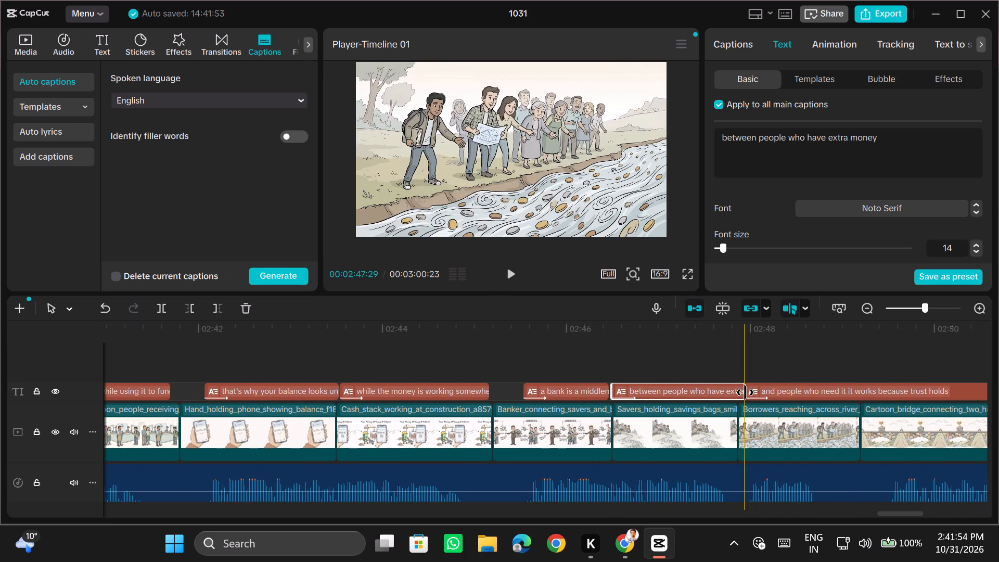
left_click_drag(745, 392, 735, 393)
Split the "and people who need it it works because trust holds" caption at 00:02:49:06, where the bridge-connecting-two-hills clip begins.
scroll(735, 393, "left", 1)
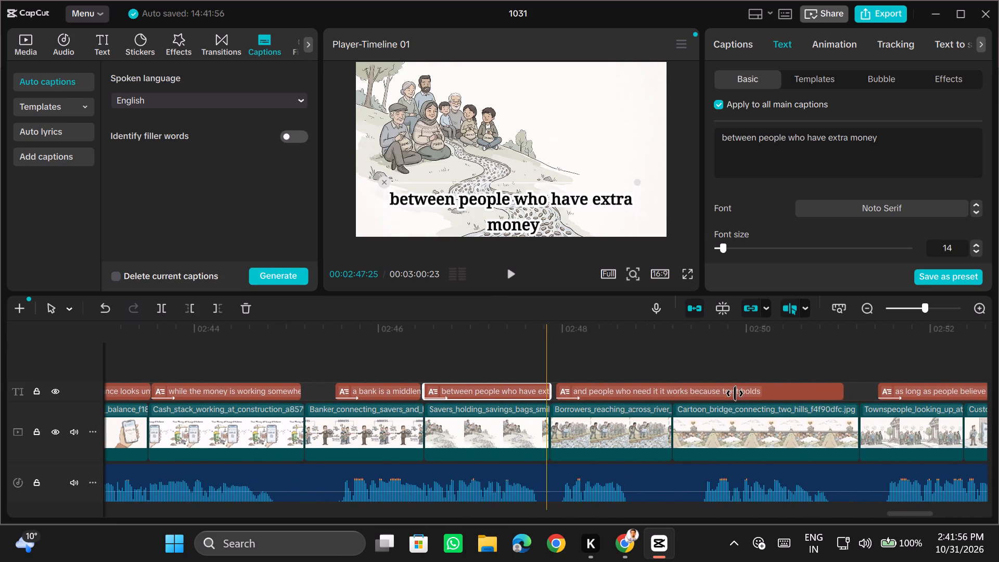
left_click(672, 386)
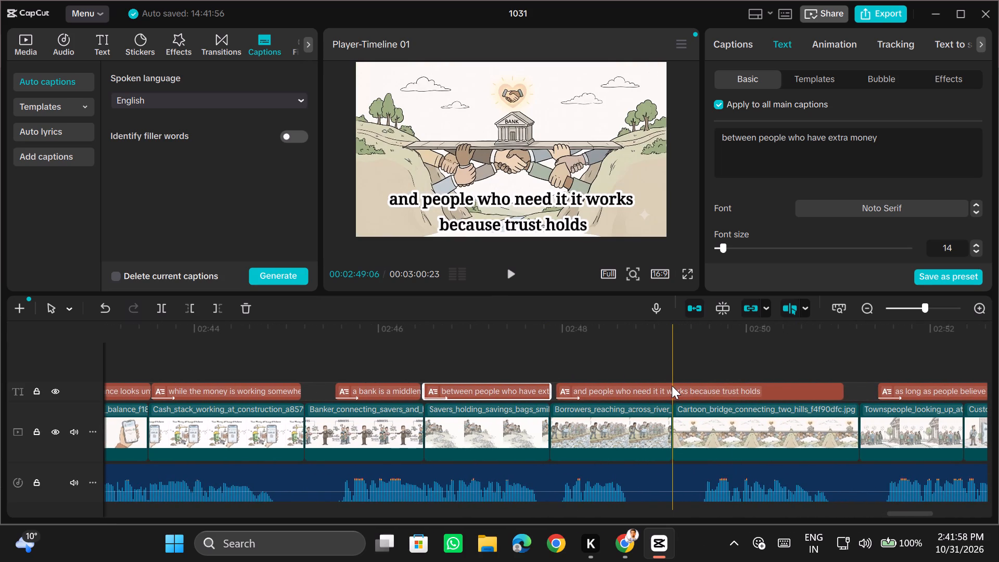
key("ctrl+b")
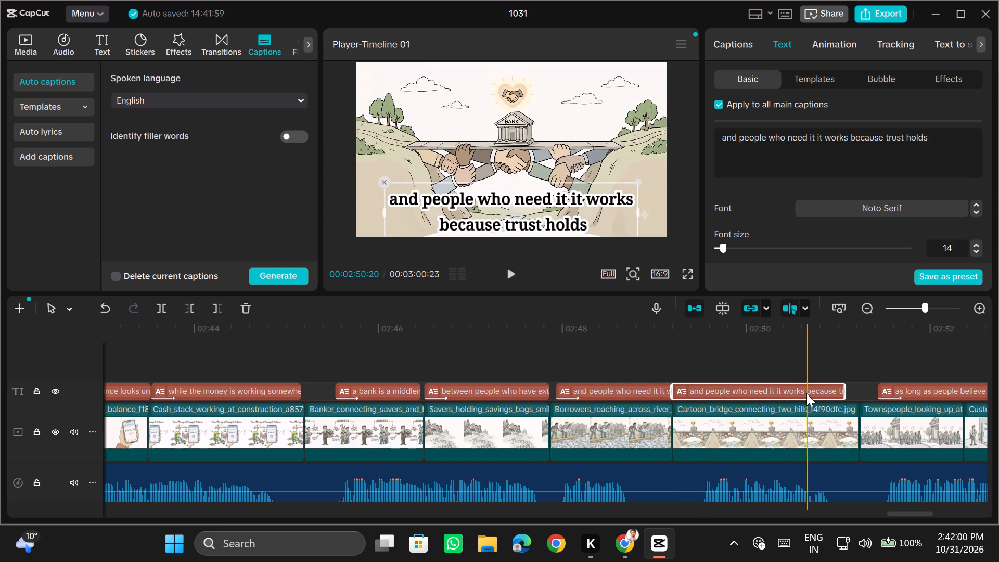
Split the "as long as people believe they can get their money" caption at 00:02:52:11 and trim its second piece to the customers-leaving clip's start.
scroll(806, 393, "left", 1)
left_click(757, 391)
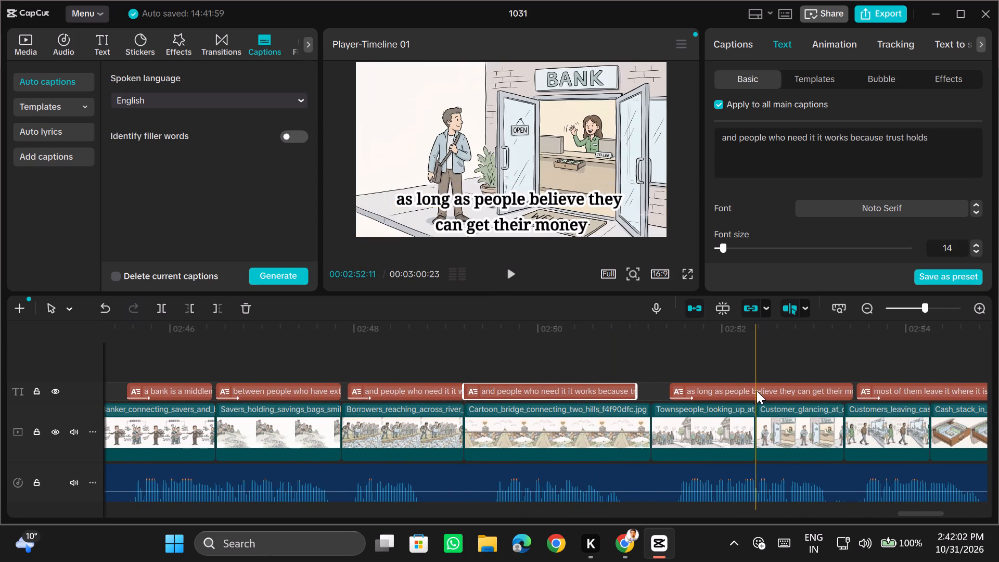
key("ctrl+b")
scroll(757, 391, "left", 1)
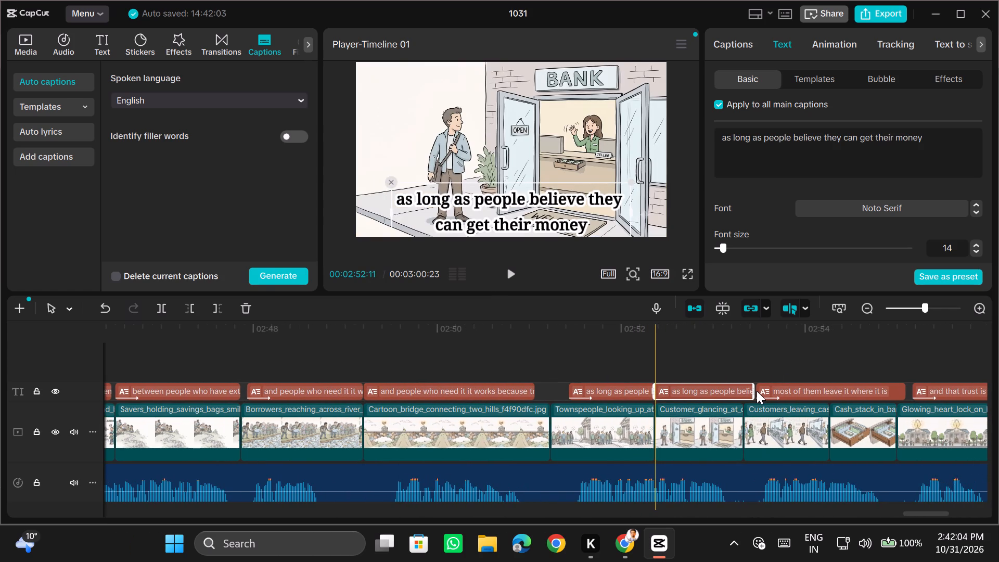
left_click_drag(752, 391, 739, 392)
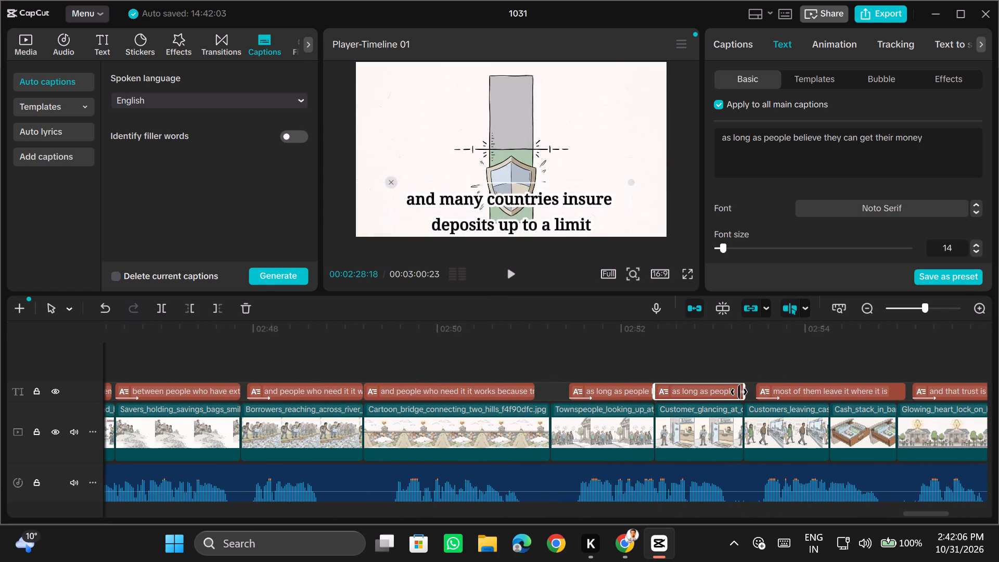
Extend the start of the "most of them leave it where it is" caption back toward the customers-leaving clip's start.
left_click(773, 392)
left_click(755, 392)
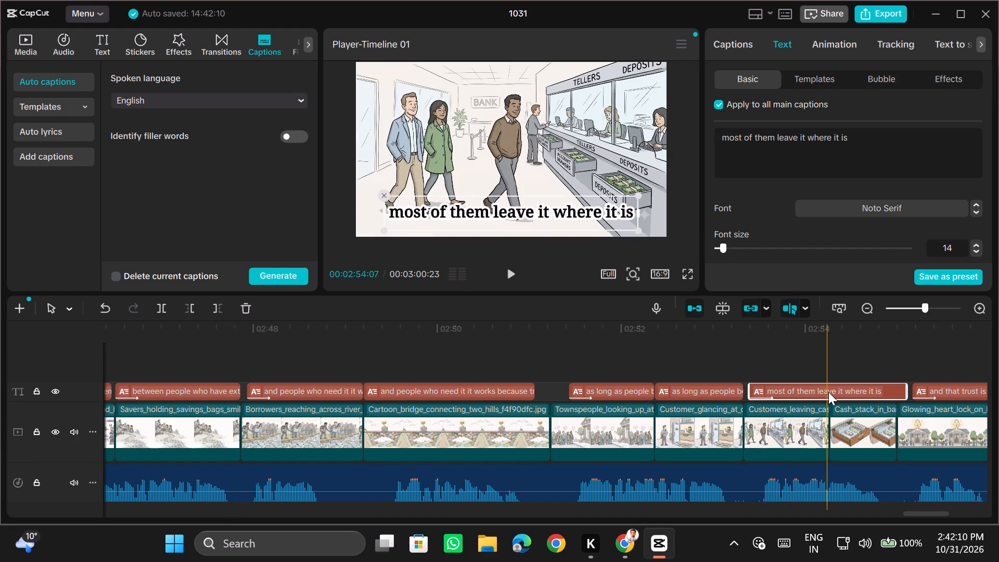
Split the "most of them leave it where it is" caption at the cash-stack clip's start and trim its second piece to the glowing-heart-lock clip's start.
key("ctrl+b")
scroll(829, 391, "left", 1)
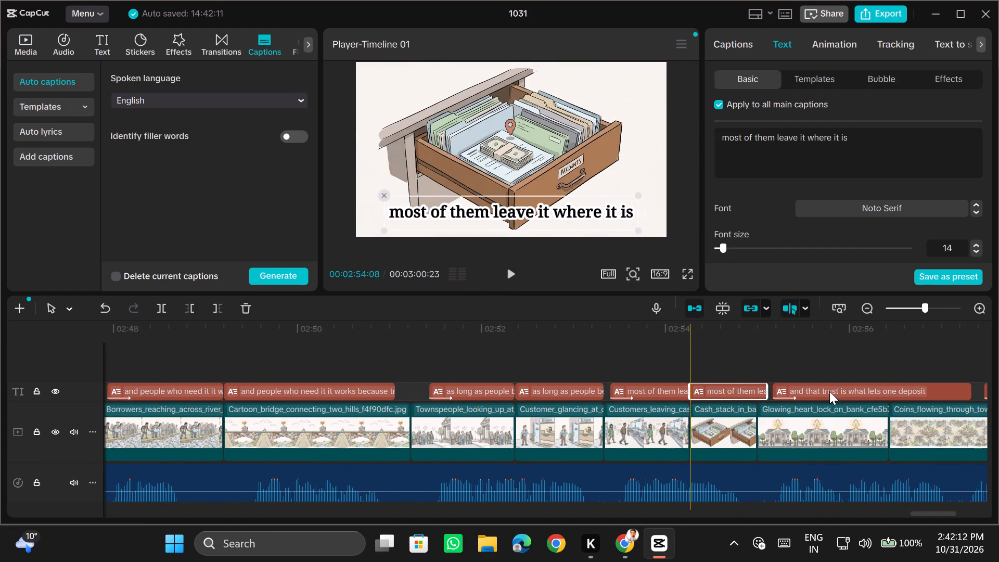
left_click_drag(770, 388, 757, 389)
Split the "and that trust is what lets one deposit" caption at 00:02:56:13, where the coins-flowing-through-town clip begins.
scroll(811, 394, "left", 1)
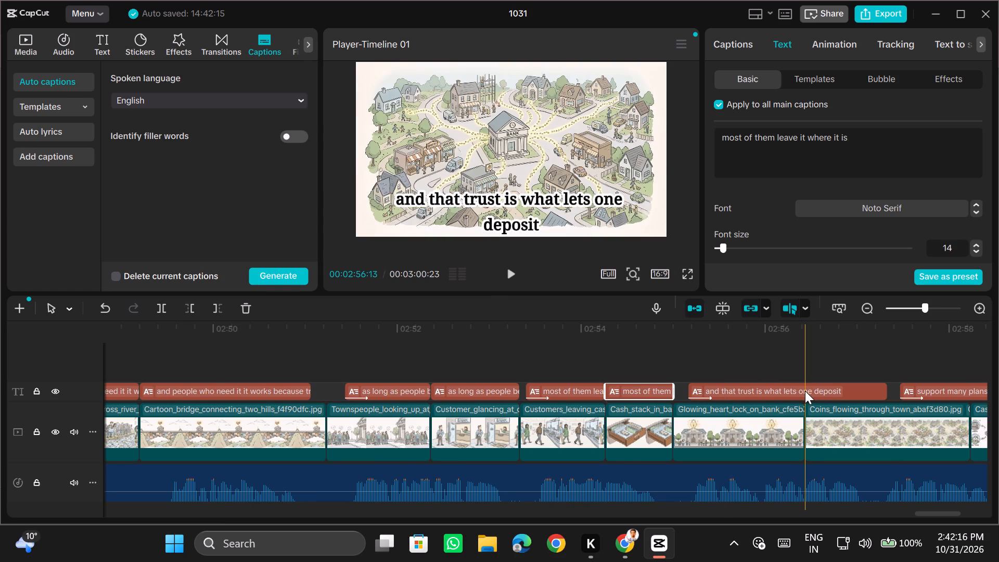
left_click(804, 391)
key("ctrl+b")
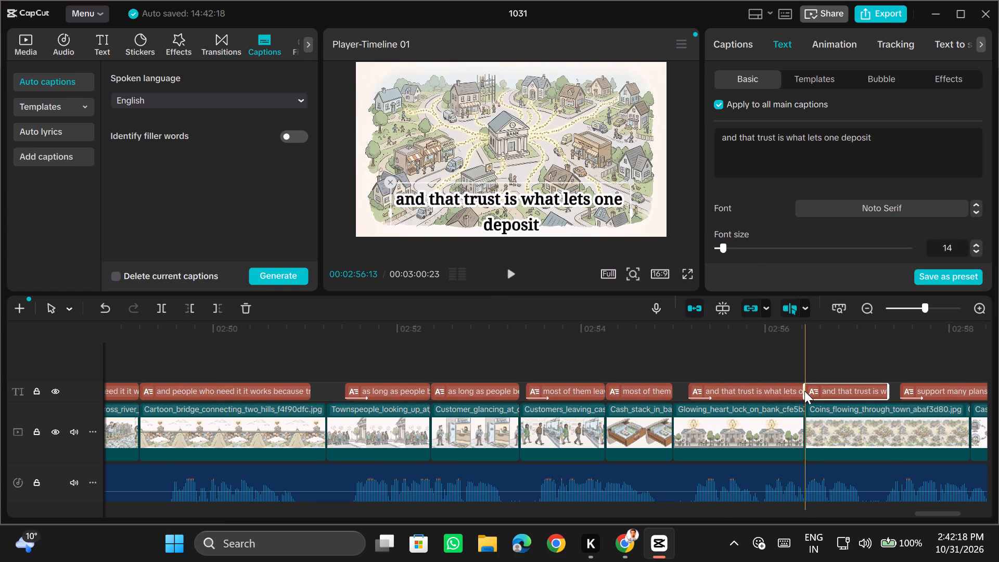
Split the "support many plans at once" caption at 00:02:58:07, where the last cash-stack clip begins.
scroll(804, 391, "left", 1)
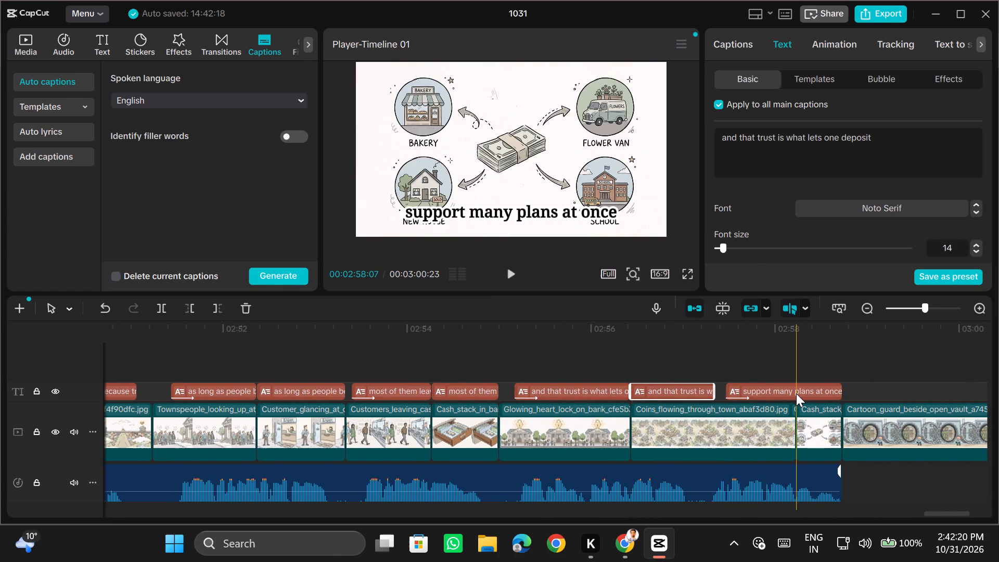
left_click(796, 393)
key("ctrl+b")
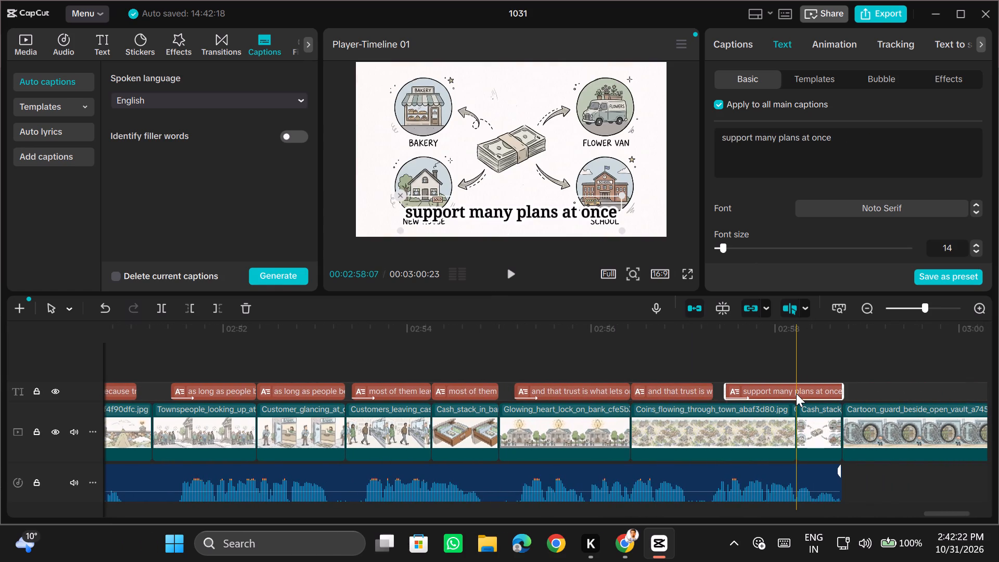
scroll(767, 402, "right", 4)
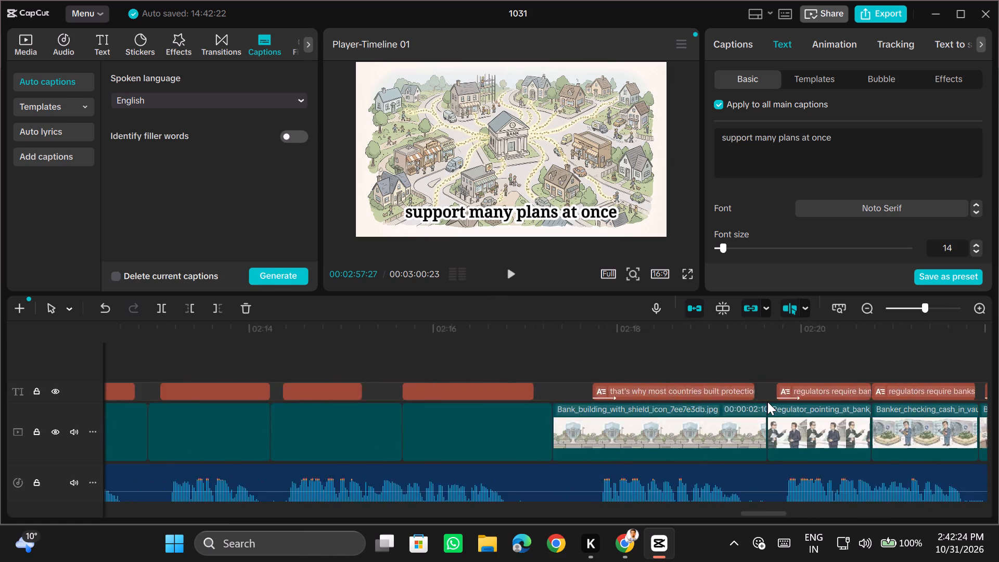
scroll(767, 402, "right", 18)
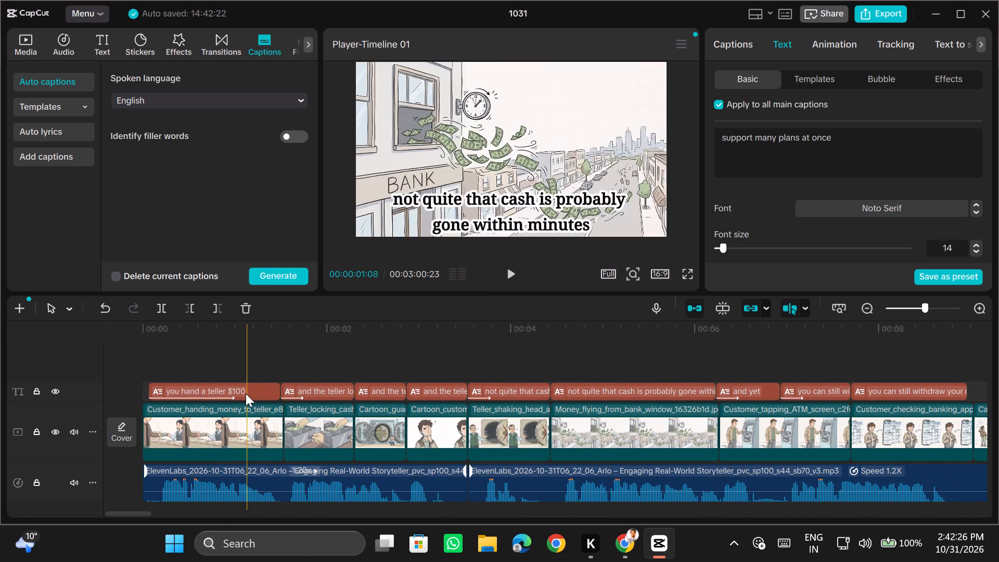
left_click(246, 393)
left_click(800, 139)
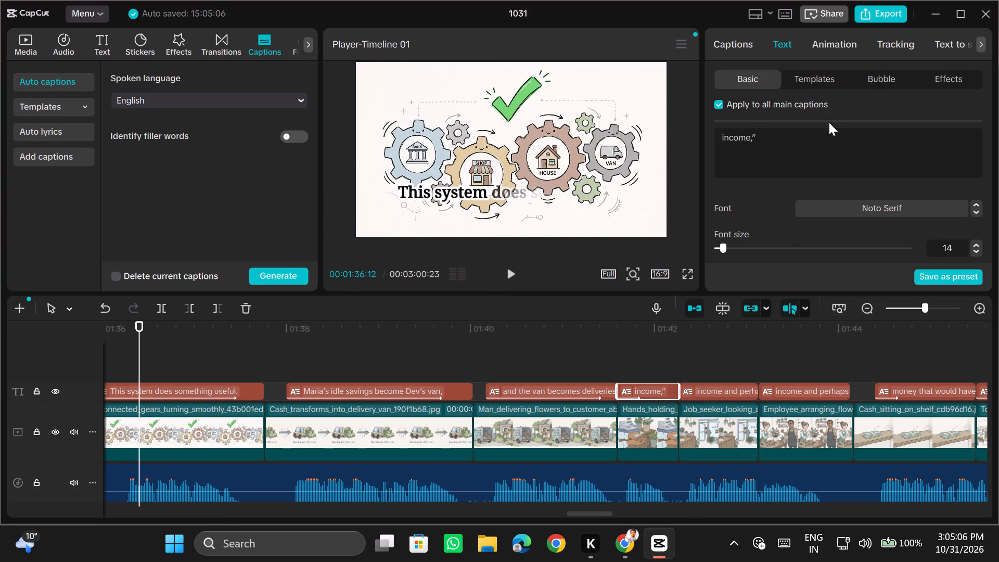
key("BackSpace")
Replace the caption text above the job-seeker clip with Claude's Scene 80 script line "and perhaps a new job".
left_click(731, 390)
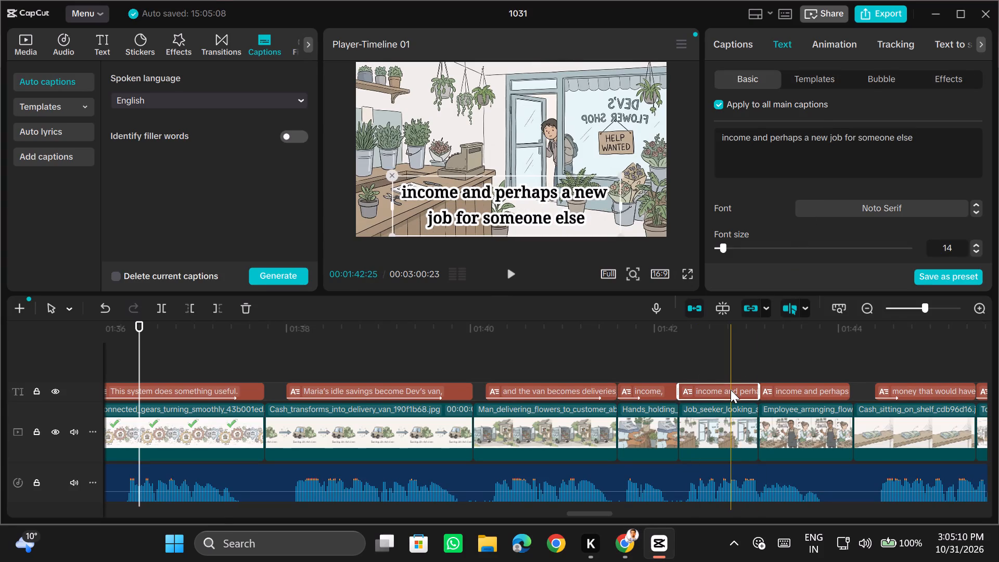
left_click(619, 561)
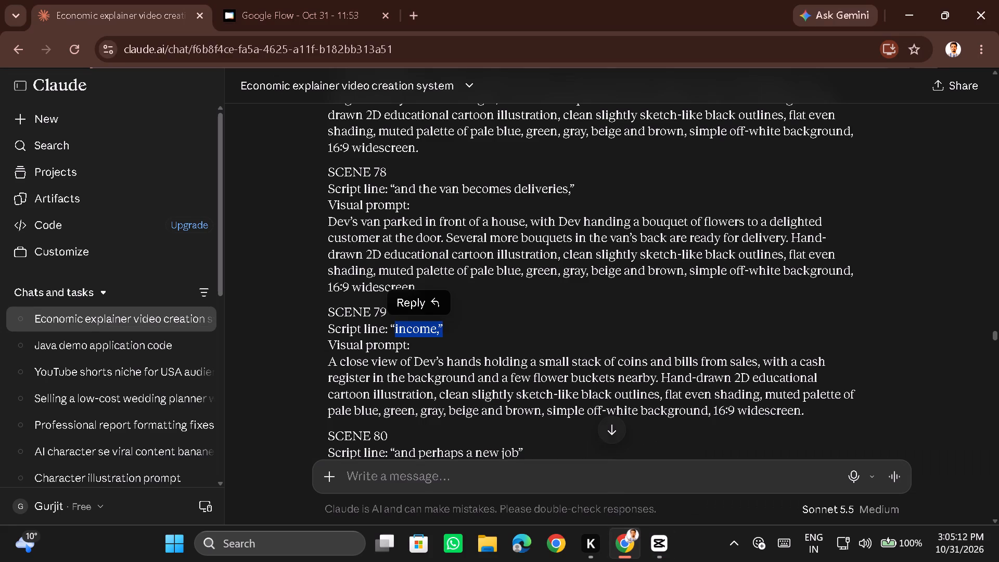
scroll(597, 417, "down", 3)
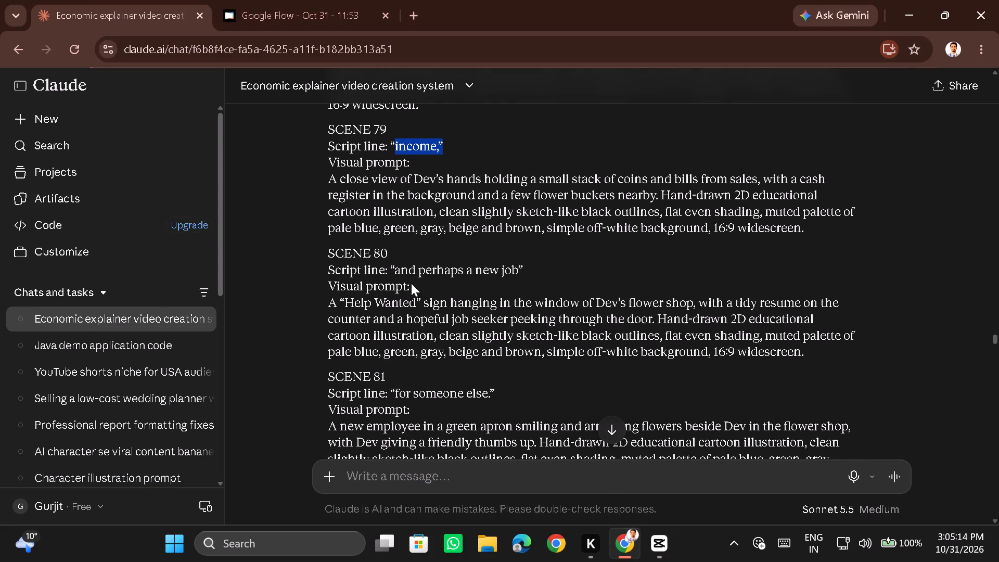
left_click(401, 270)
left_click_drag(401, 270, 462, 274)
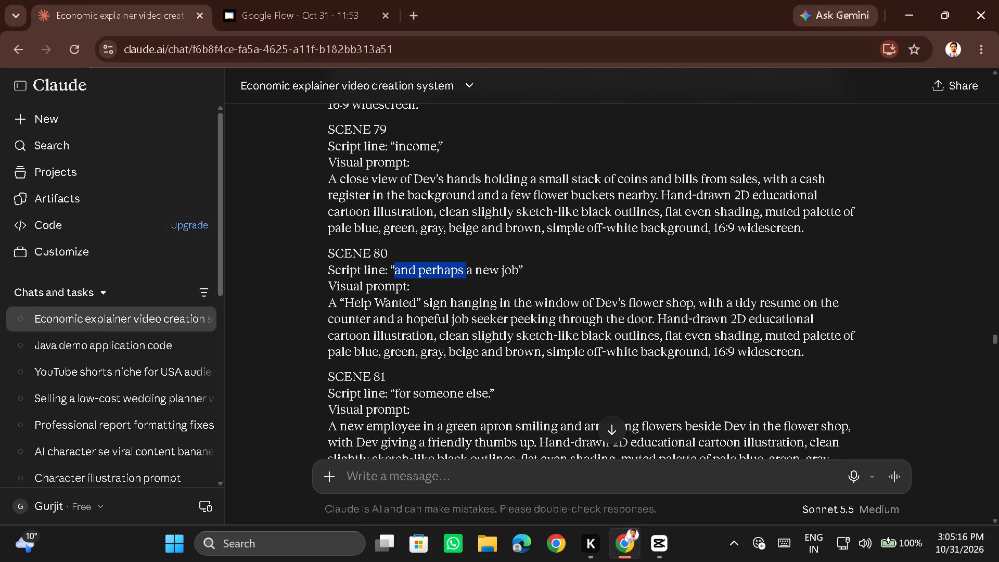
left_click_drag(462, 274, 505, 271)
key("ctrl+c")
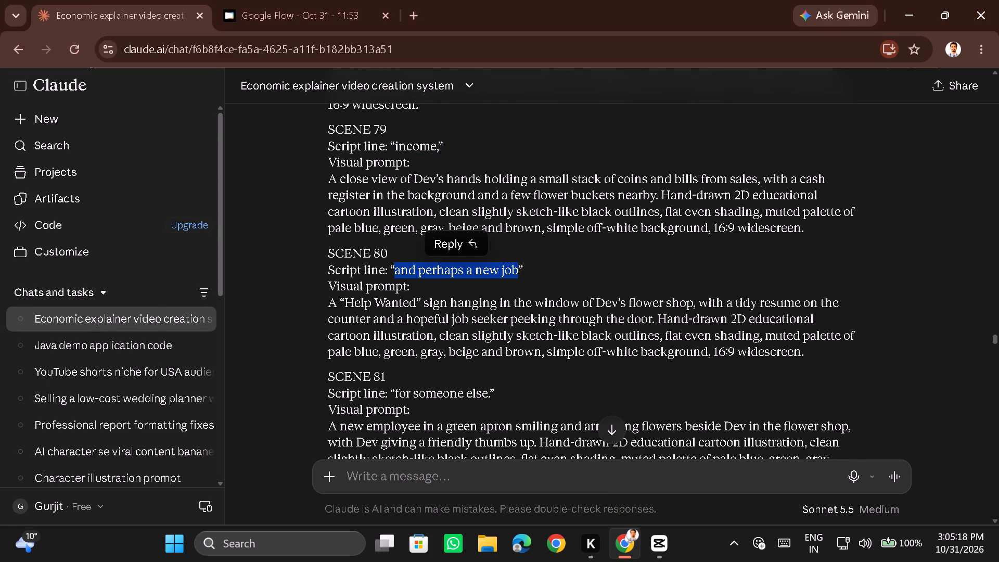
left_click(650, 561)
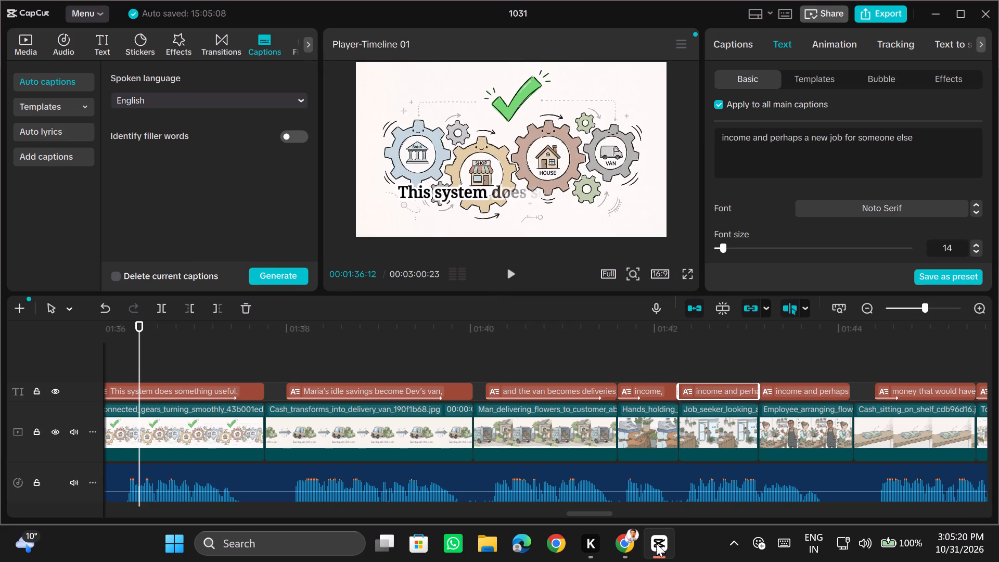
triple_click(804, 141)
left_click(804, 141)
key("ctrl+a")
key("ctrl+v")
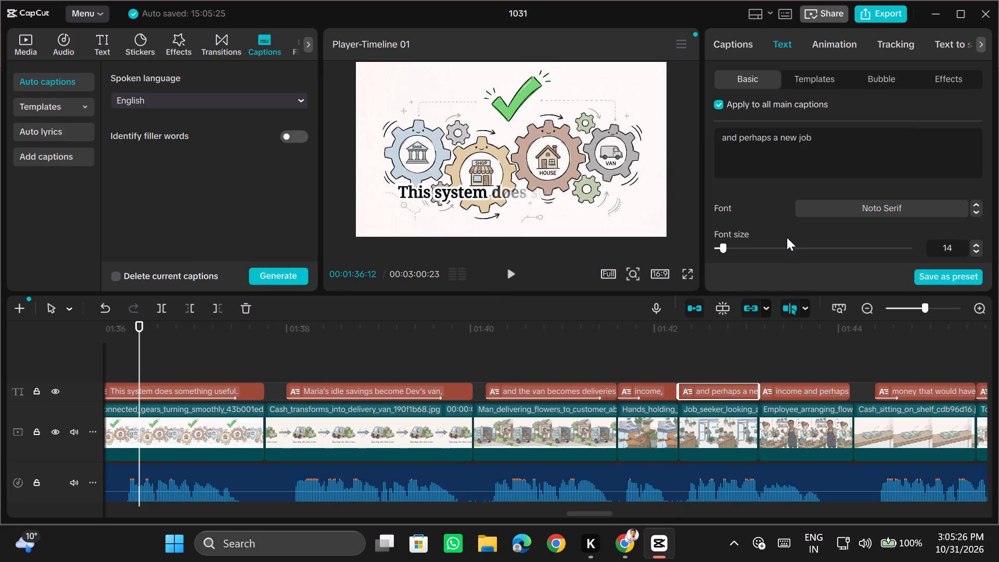
Replace the caption text above the job-seeker clip with Claude's Scene 81 script line "for someone else.".
left_click(627, 554)
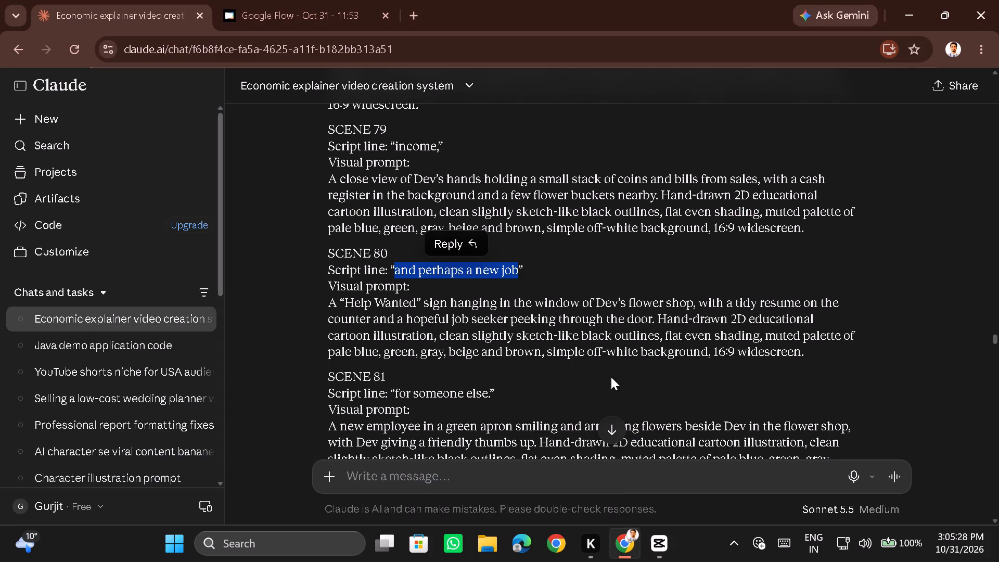
scroll(611, 359, "down", 3)
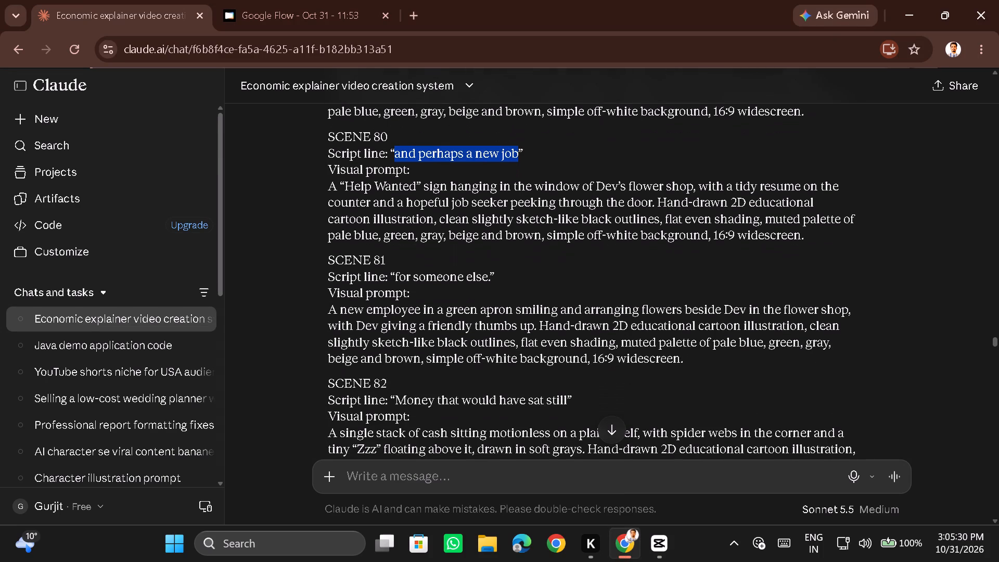
left_click(400, 276)
left_click_drag(400, 276, 478, 275)
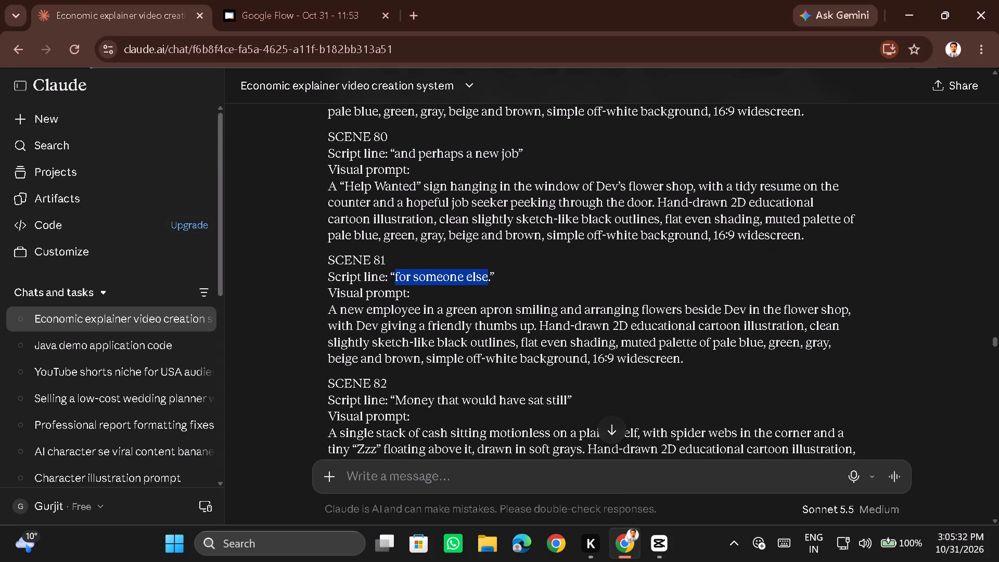
left_click_drag(478, 275, 489, 275)
key("ctrl+c")
left_click(663, 553)
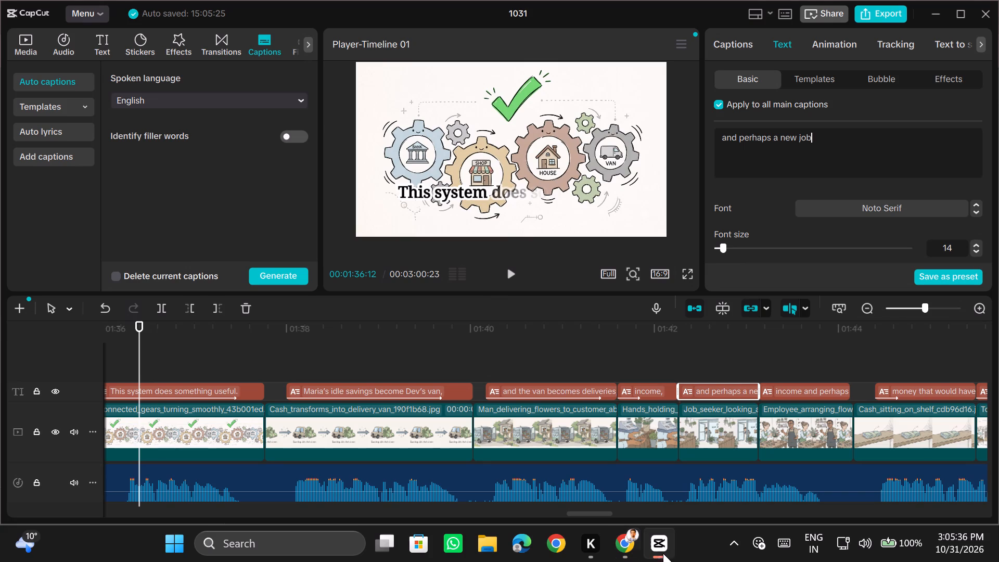
left_click(788, 147)
key("ctrl+a")
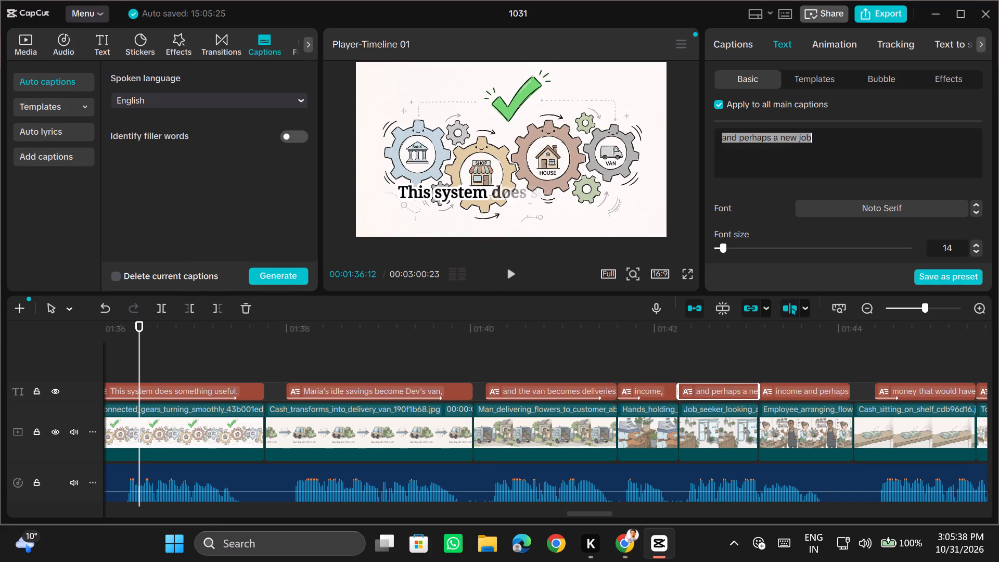
key("ctrl+v")
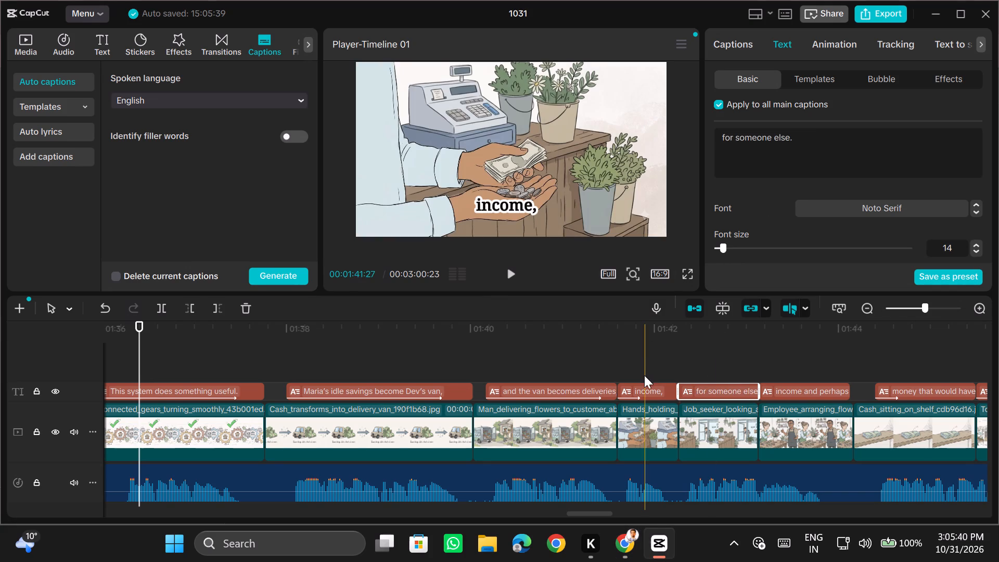
Lengthen the Type 2 In animation on the "income," caption to nearly the caption's full length.
left_click(644, 385)
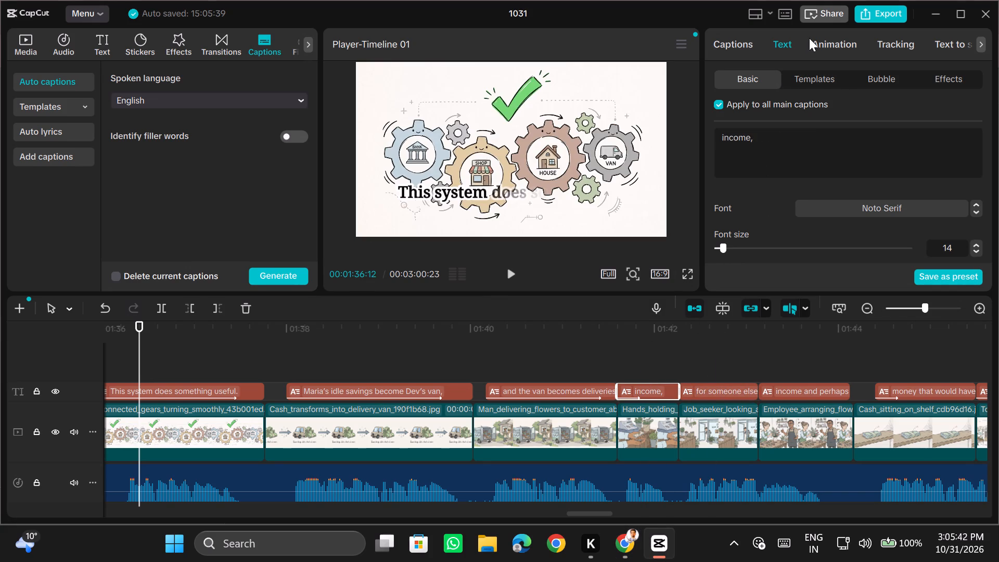
left_click(815, 35)
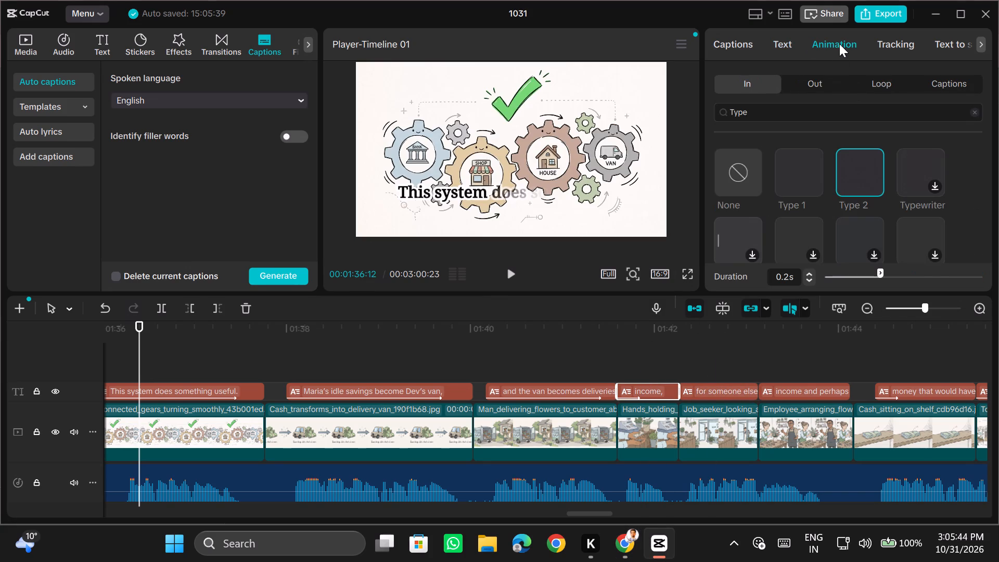
left_click(957, 277)
Apply the Type 2 In animation to the caption above the job-seeker clip with a duration of 0.7 s.
left_click(737, 393)
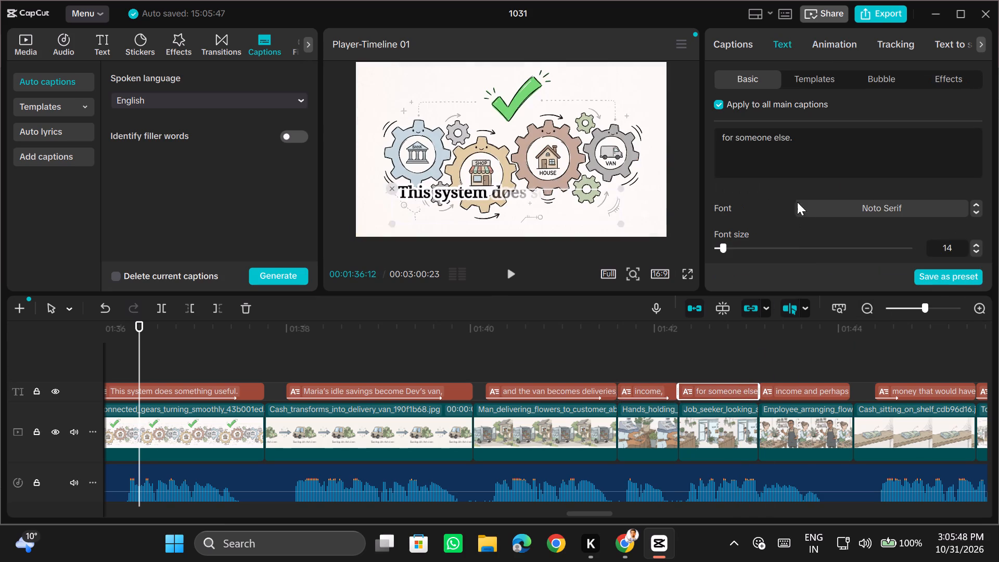
left_click(836, 49)
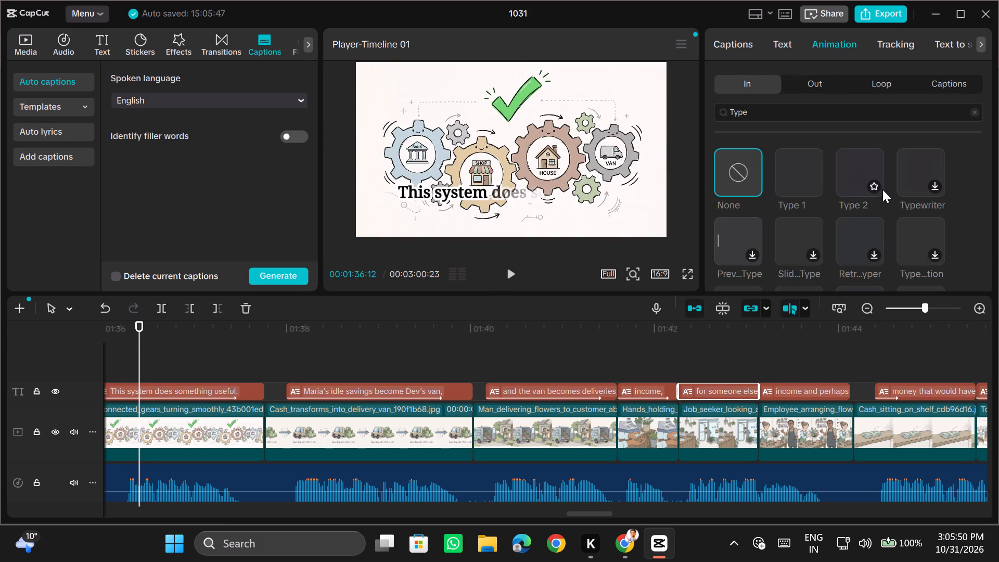
left_click(857, 189)
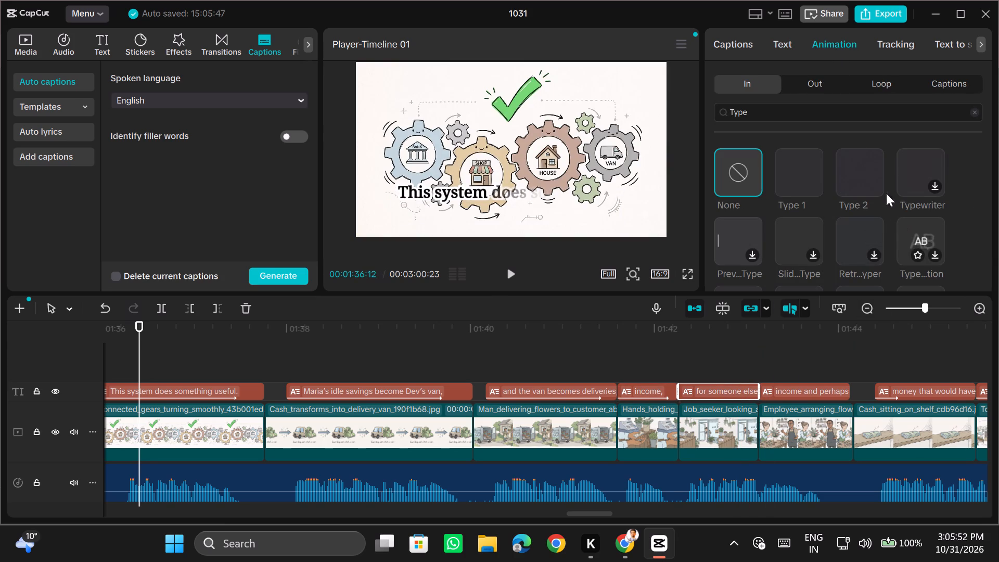
left_click(856, 176)
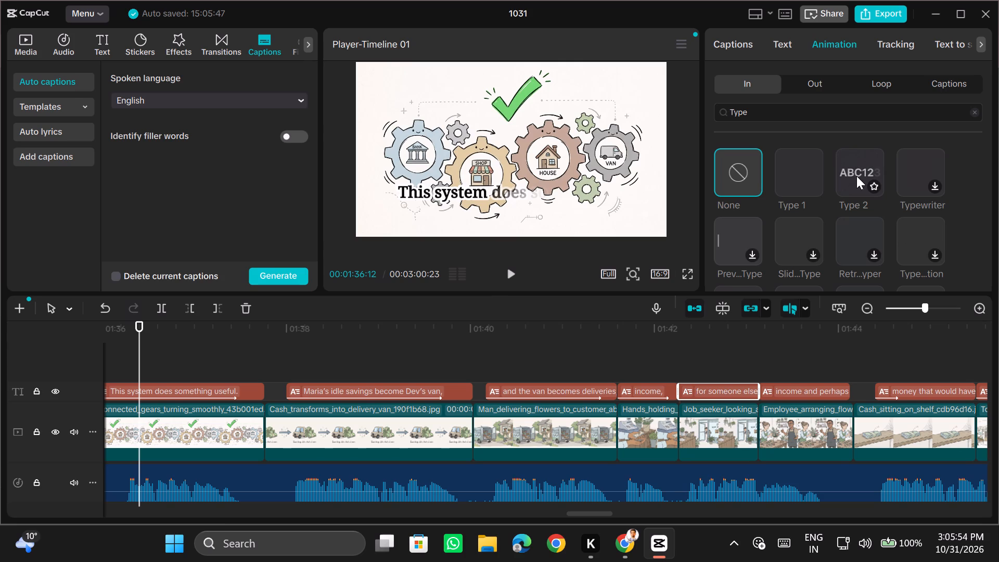
left_click(856, 176)
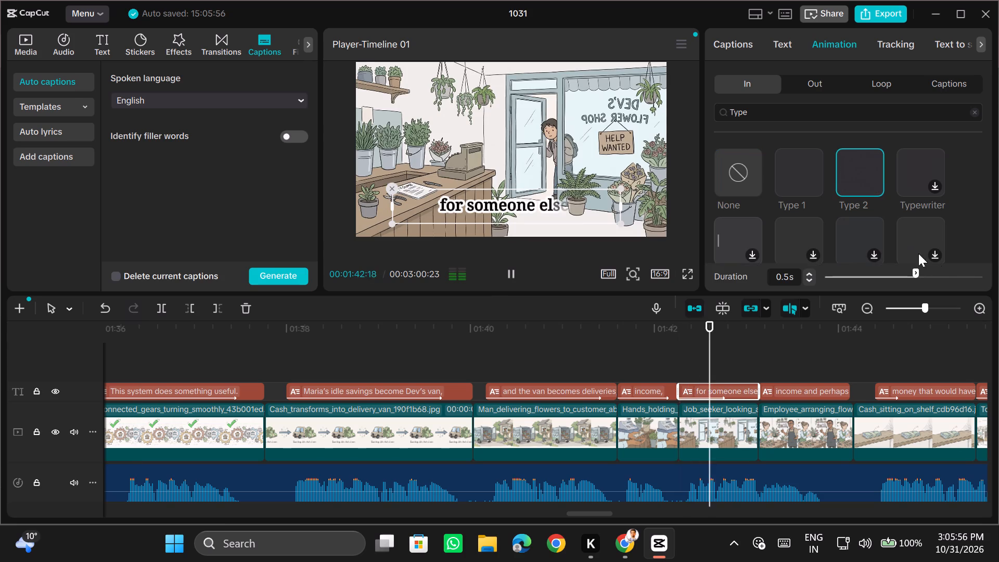
left_click(958, 275)
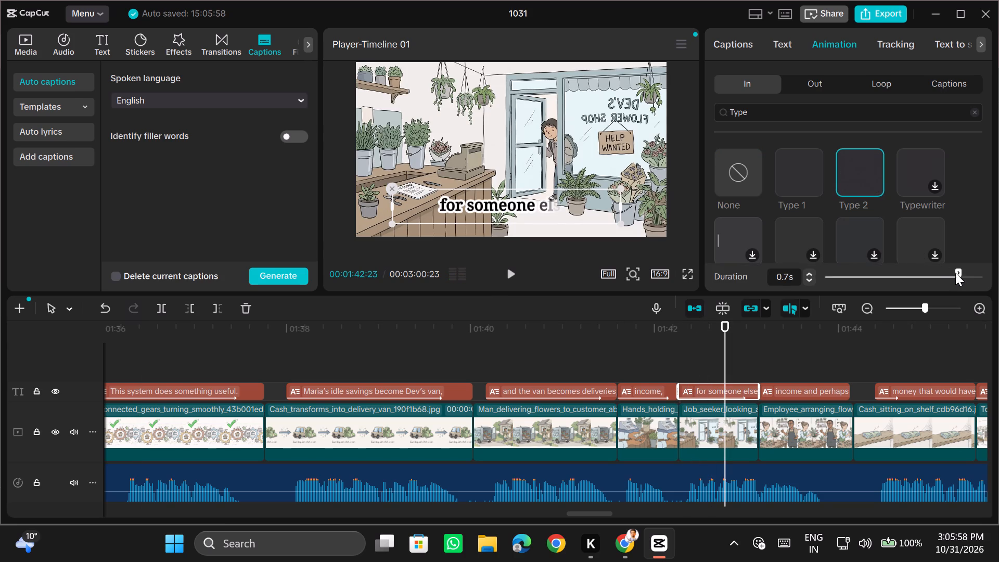
left_click(773, 45)
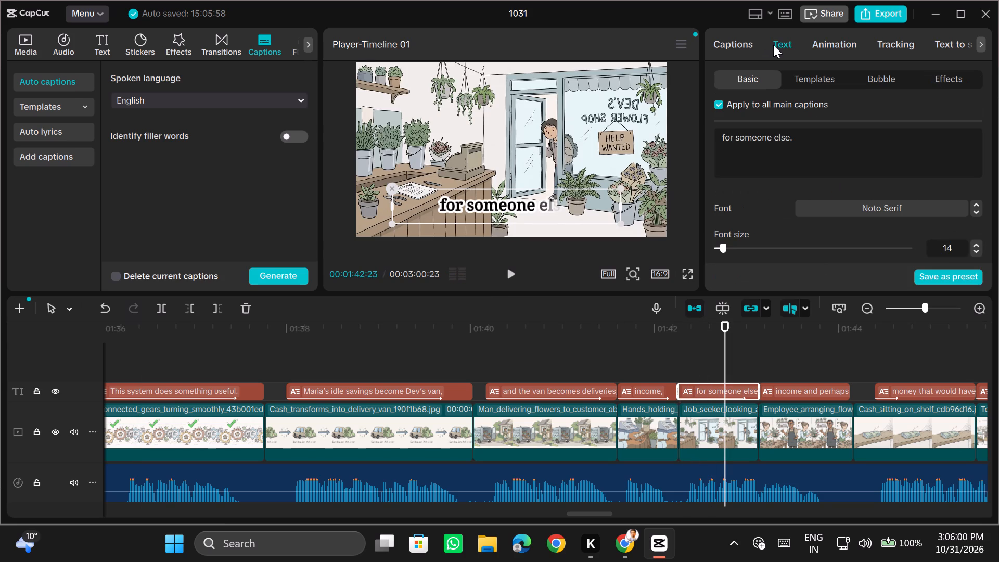
left_click(620, 344)
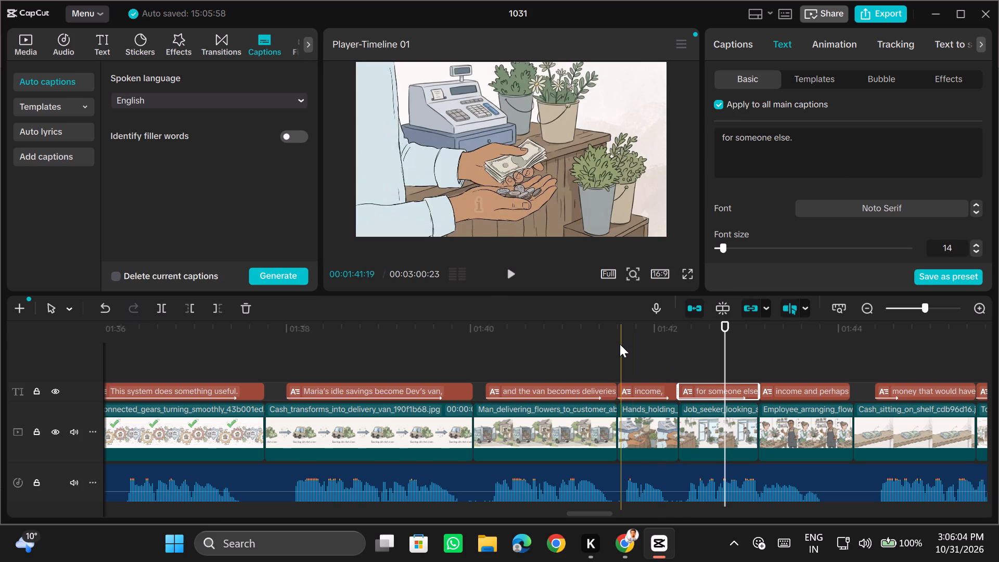
key("space")
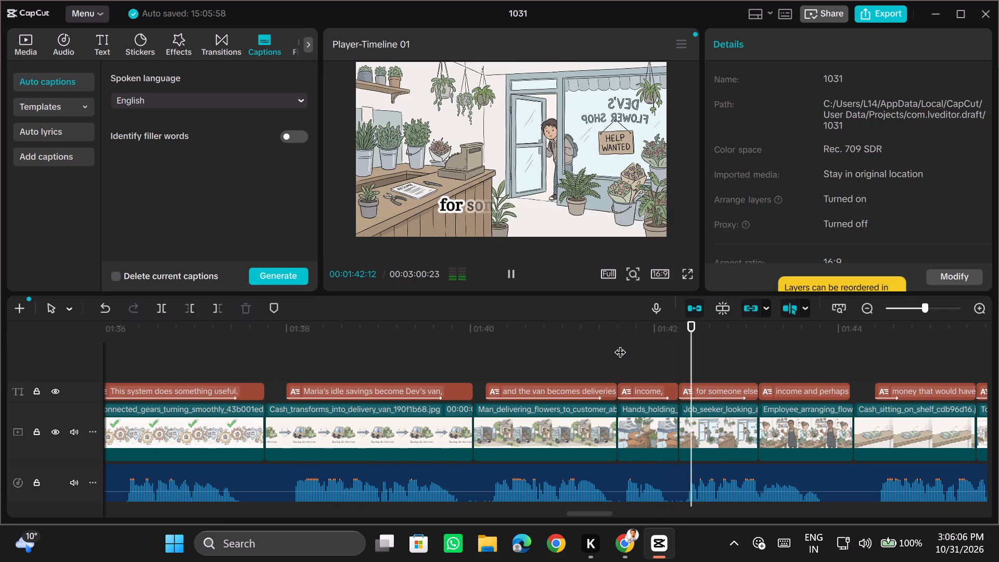
key("space")
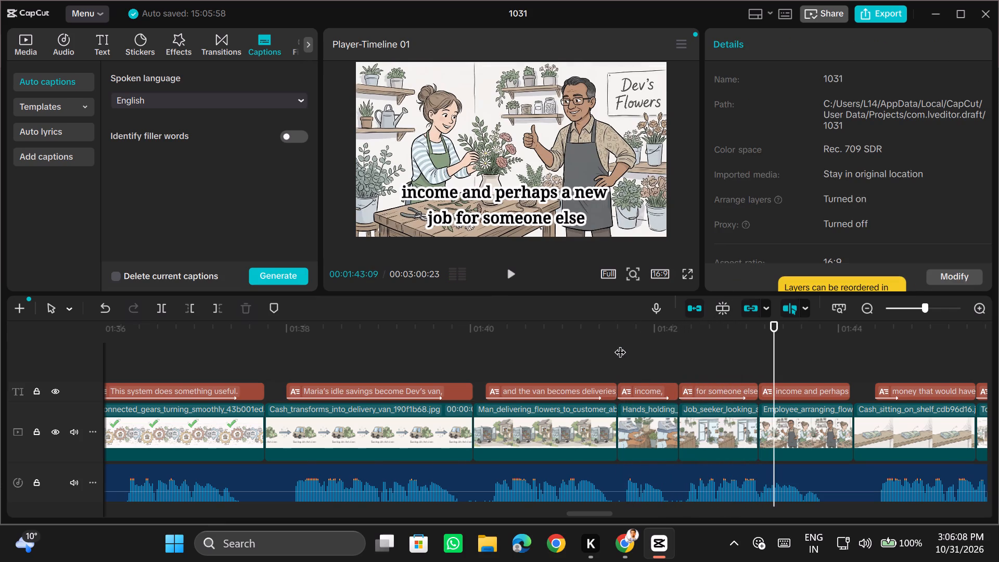
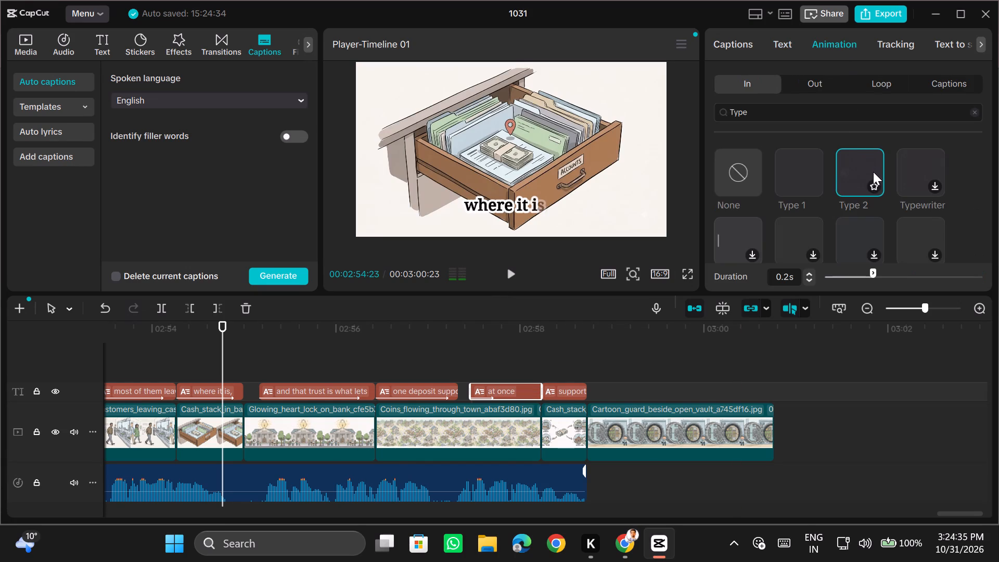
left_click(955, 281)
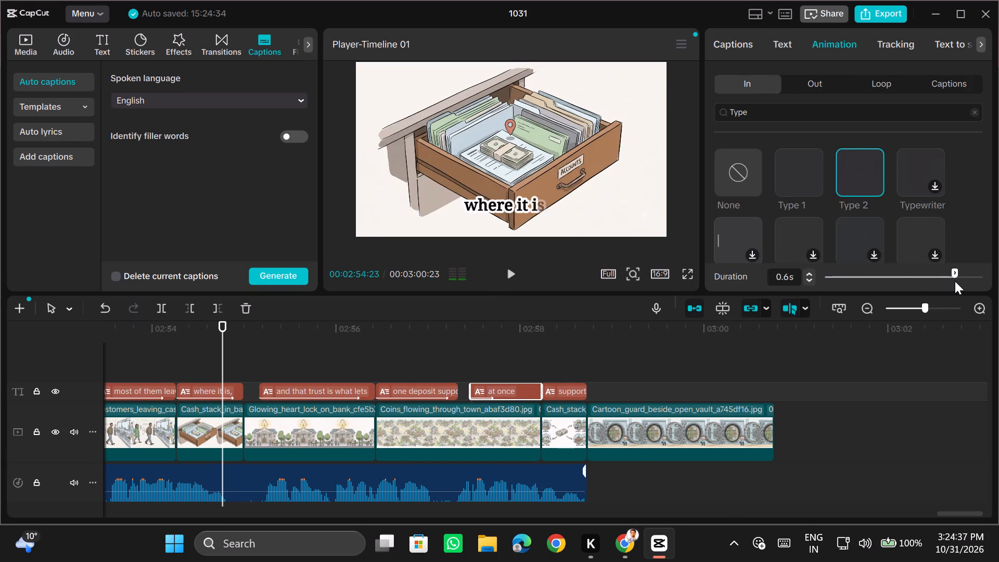
Check the Claude chat for script lines after Scene 140 and compare them with the last captions on the timeline.
left_click(615, 554)
scroll(579, 386, "down", 1)
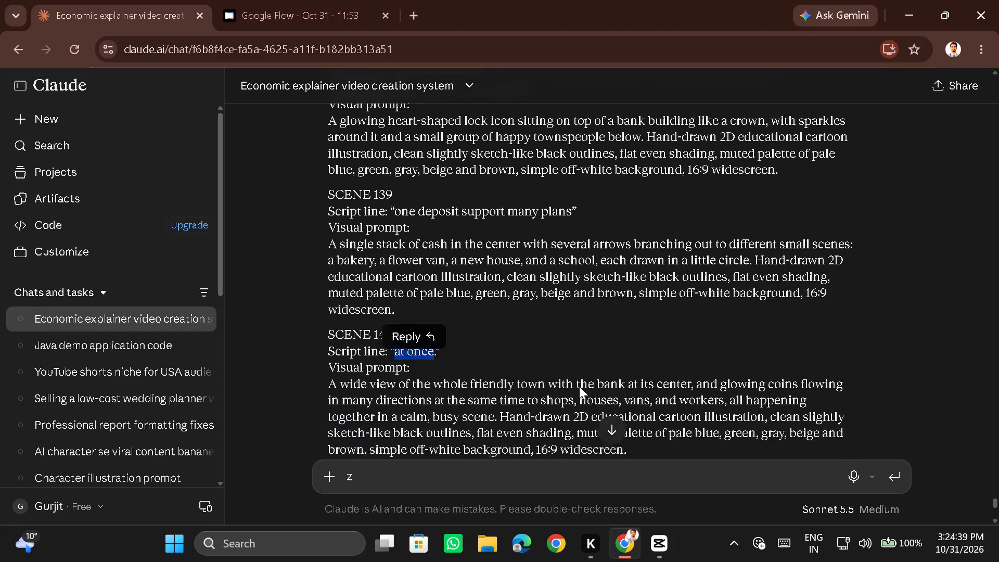
scroll(579, 386, "down", 1)
scroll(579, 386, "up", 1)
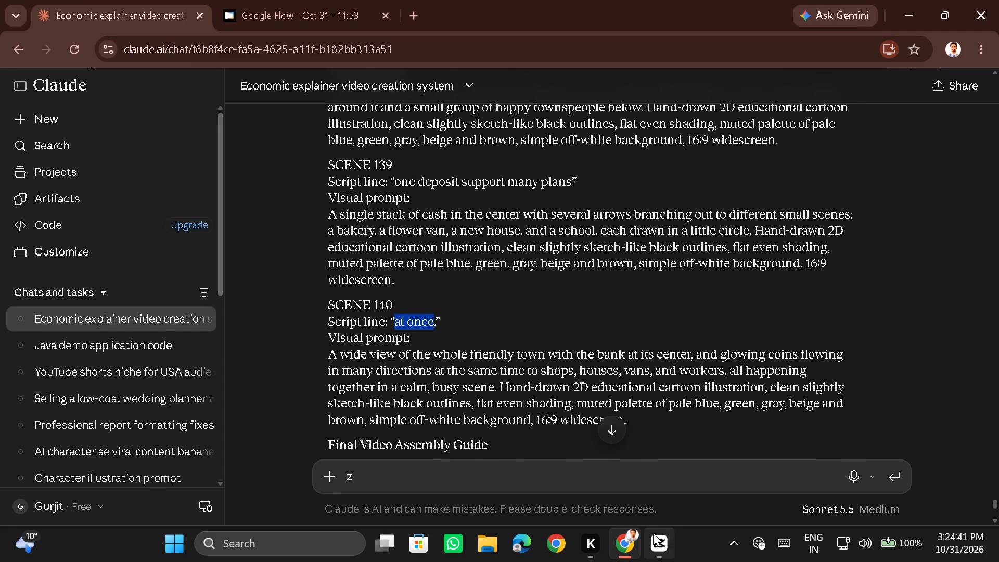
left_click(656, 539)
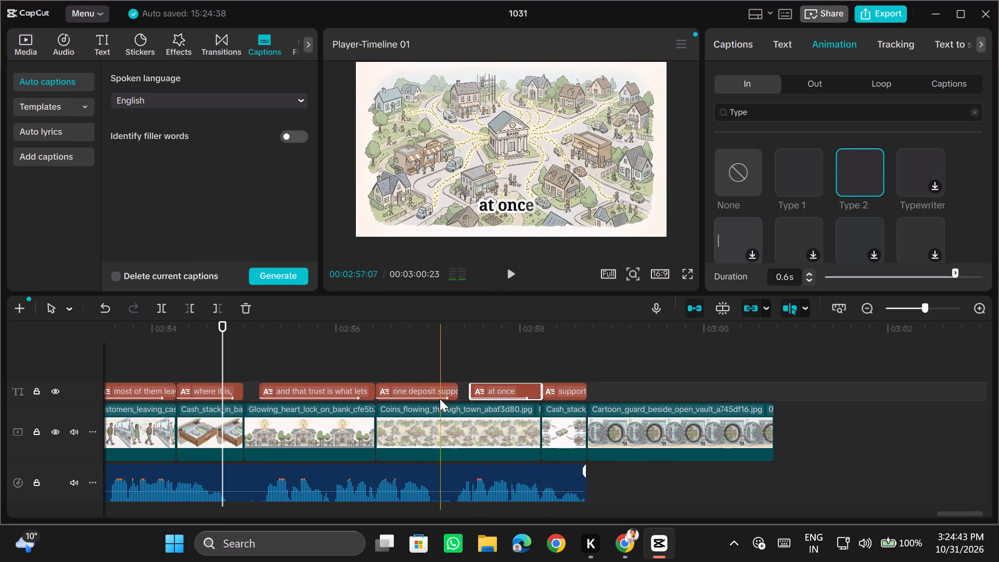
left_click(416, 388)
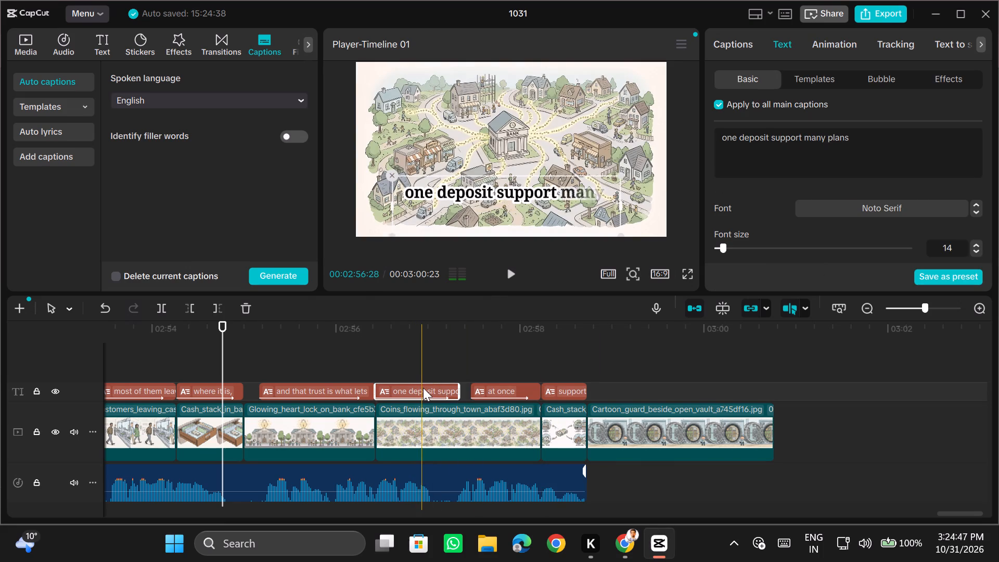
left_click(508, 386)
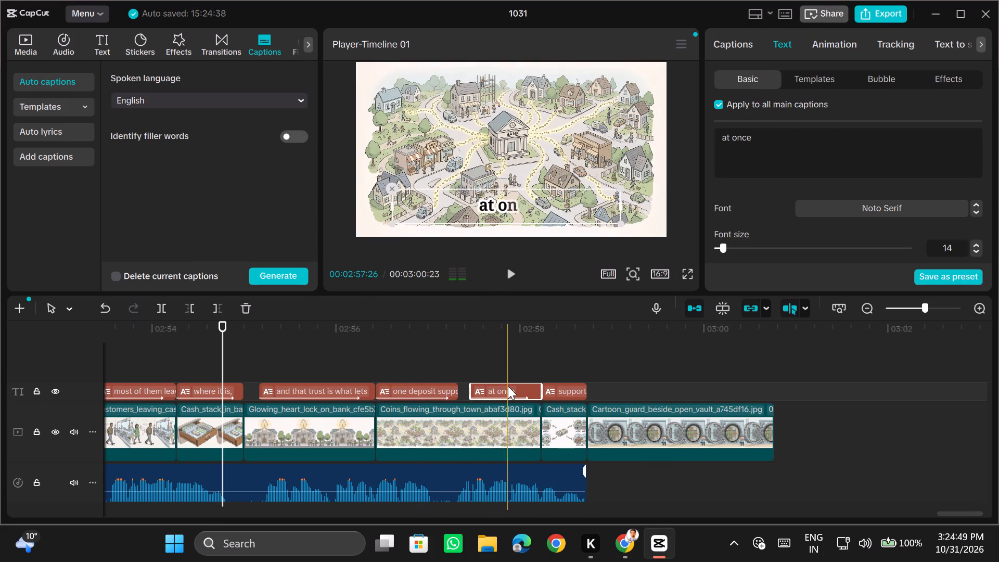
Replace the last caption, over the cash stack with branching arrows clip, with "at once".
left_click(556, 384)
left_click(807, 150)
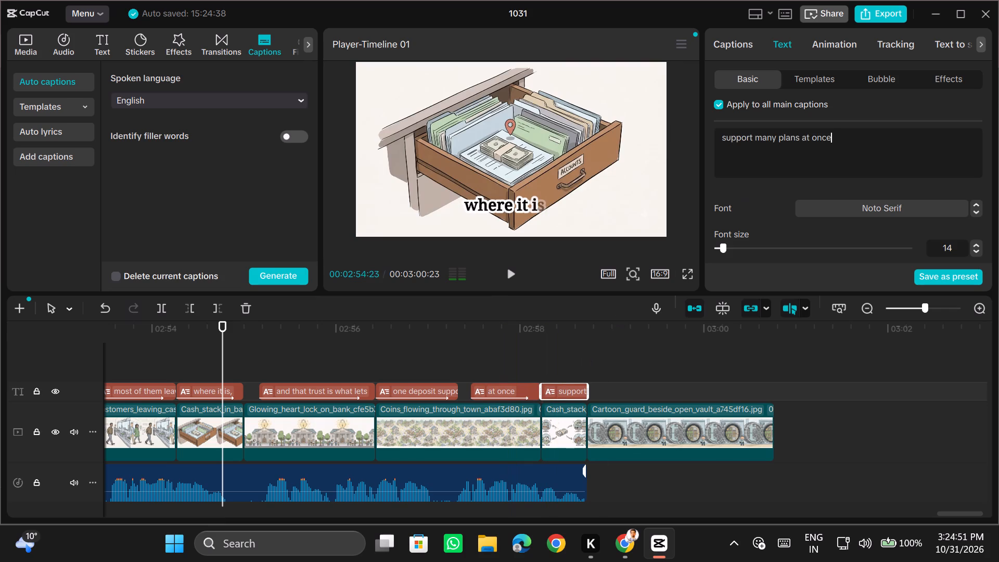
key("ctrl+a")
key("ctrl+v")
Apply the Type 2 entrance animation to the last "at once" caption with a duration of 0.4 s.
left_click(822, 39)
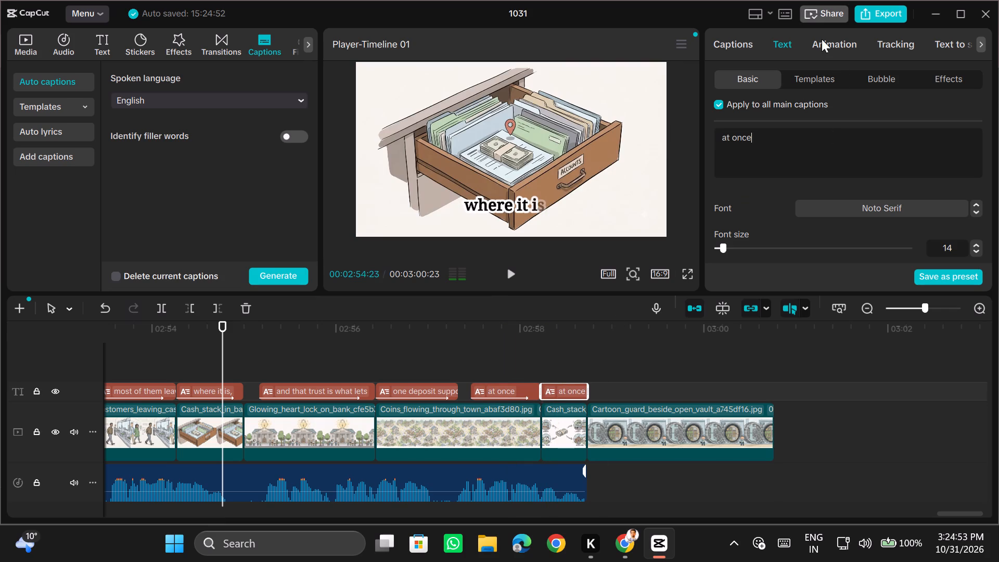
left_click(862, 185)
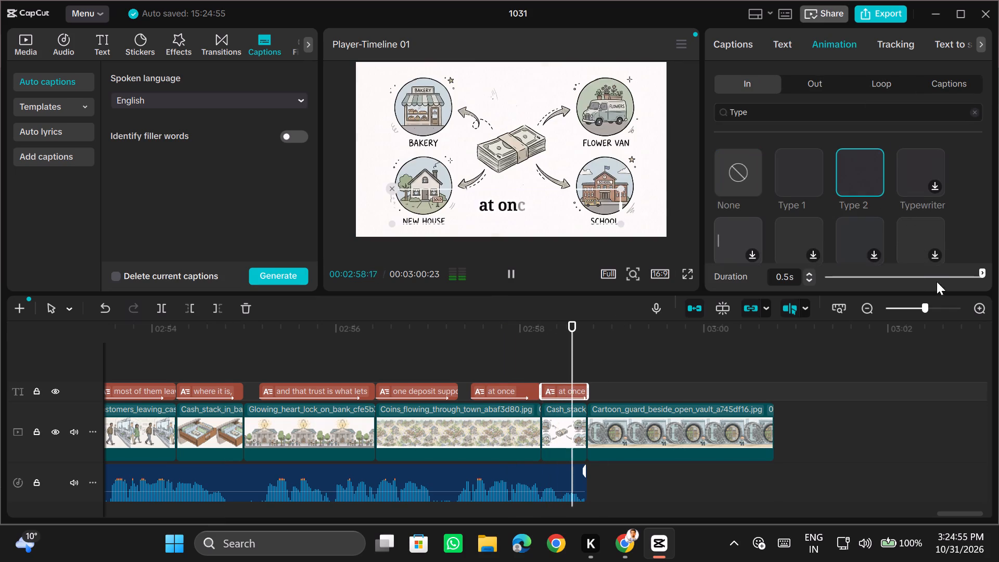
left_click(939, 280)
Delete the duplicate "at once" caption over the end of the coins flowing through town clip.
left_click(514, 388)
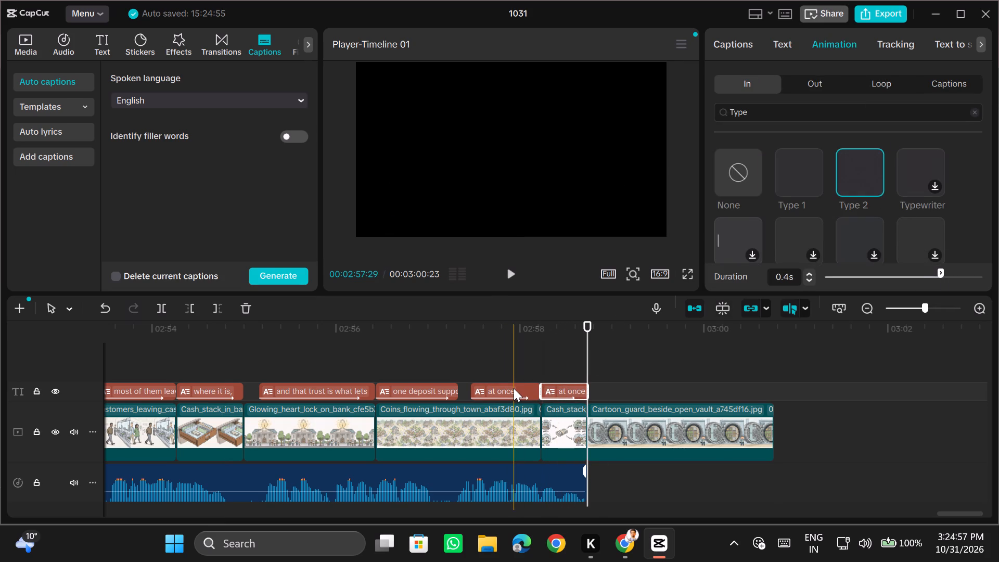
key("Delete")
Extend the "one deposit support many plans" caption to the end of the coins flowing through town clip.
left_click(446, 387)
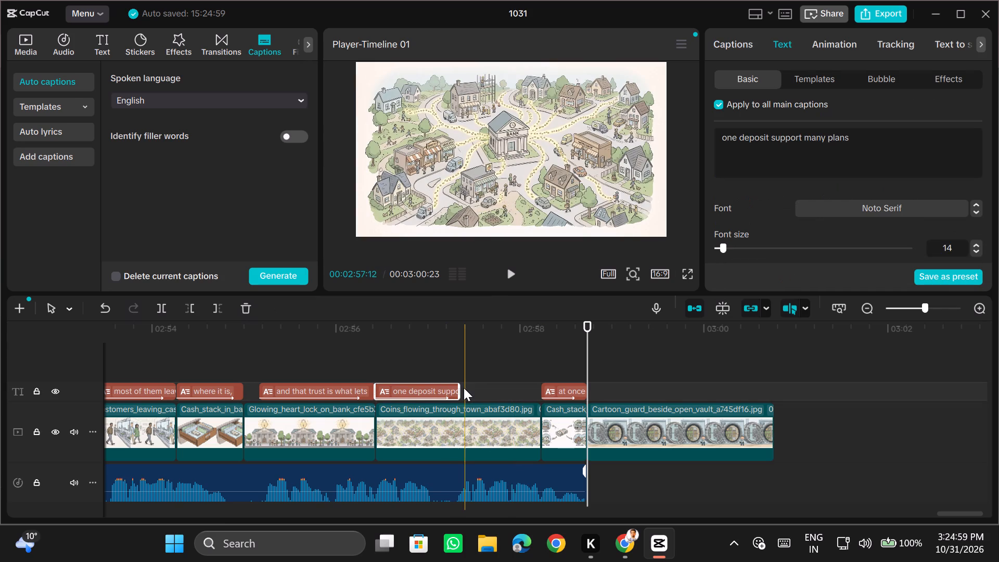
left_click_drag(457, 389, 545, 387)
Set the Type 2 entrance animation on the "one deposit support many plans" caption to a duration of 1.5 s.
left_click(829, 39)
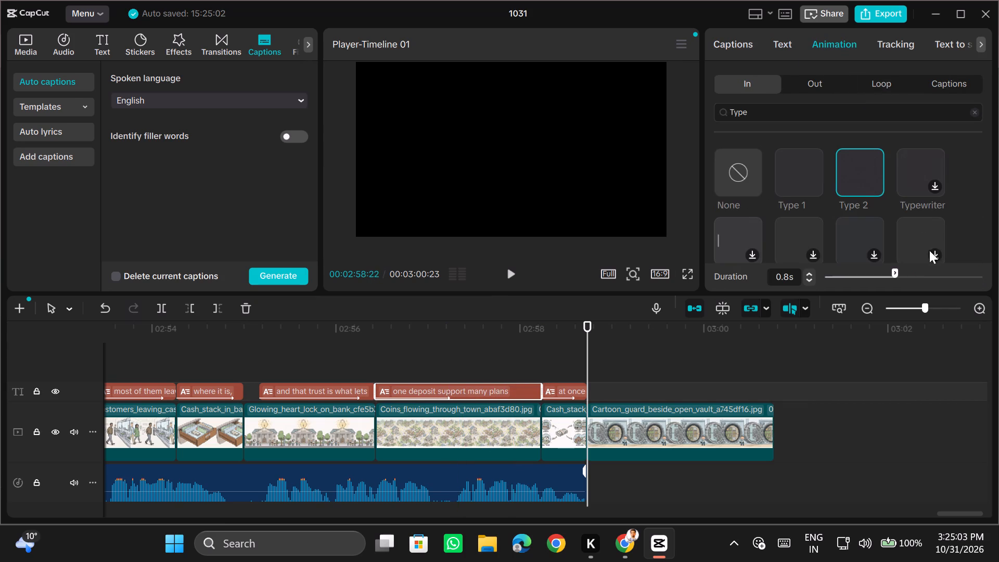
left_click(957, 279)
Duplicate the "one deposit support many plans" caption and place the copy over the final cartoon guard beside open vault clip.
left_click(584, 369)
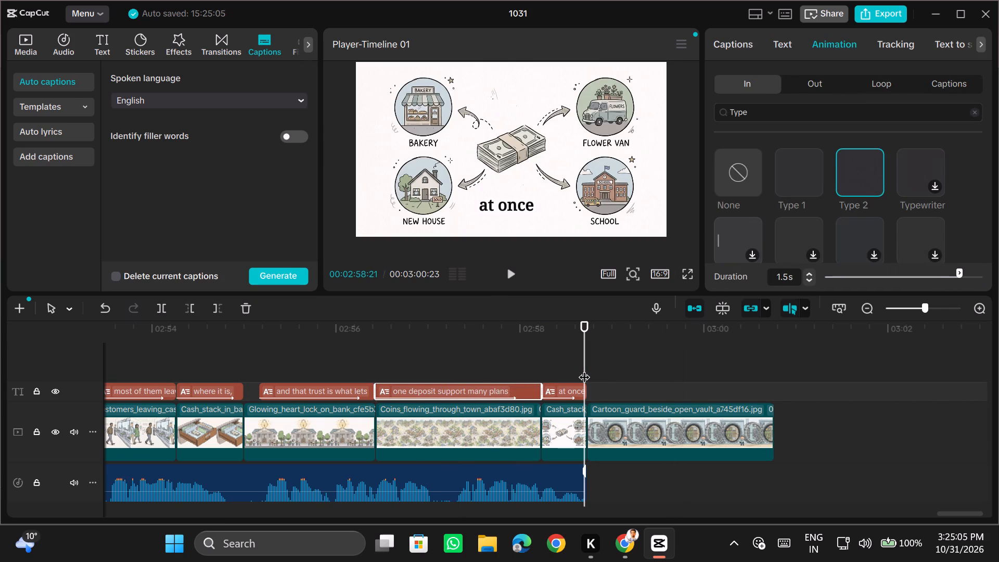
left_click(488, 397)
key("ctrl+c")
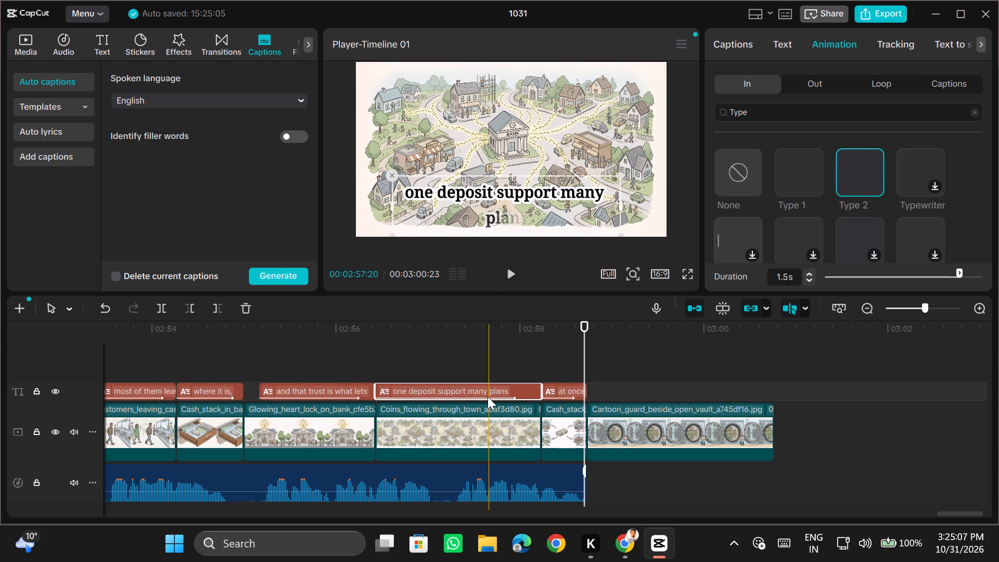
key("ctrl+v")
left_click_drag(546, 389, 645, 408)
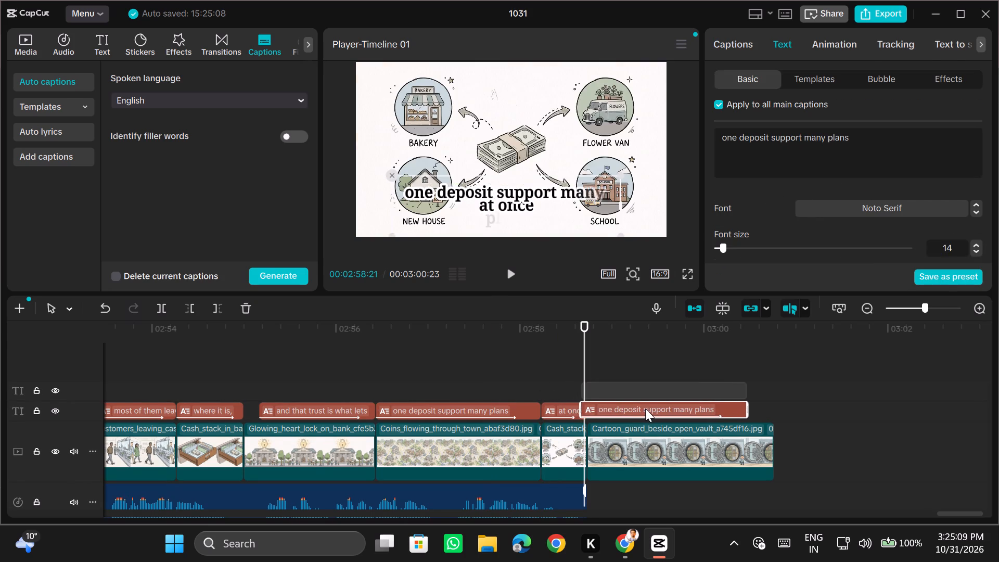
left_click_drag(645, 408, 647, 408)
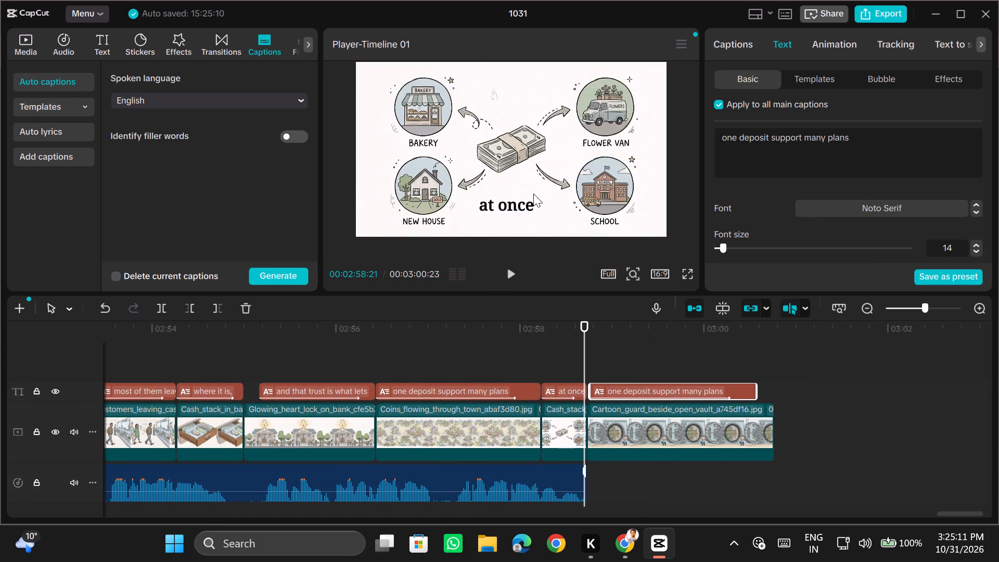
Replace the text of the caption over the final clip with "LIKE & SUBSCRIBE FOR MORE".
double_click(840, 131)
triple_click(834, 139)
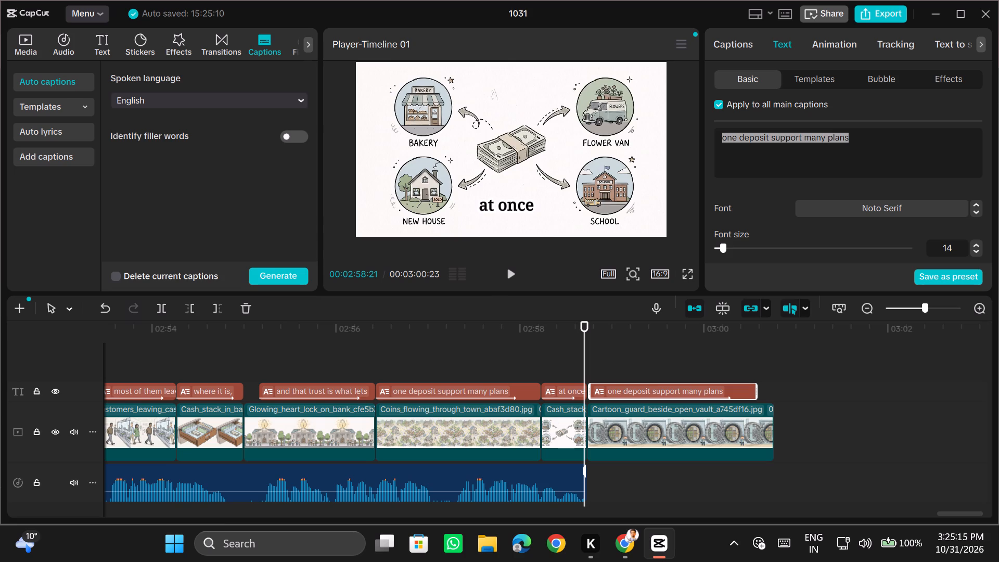
type("LIKE")
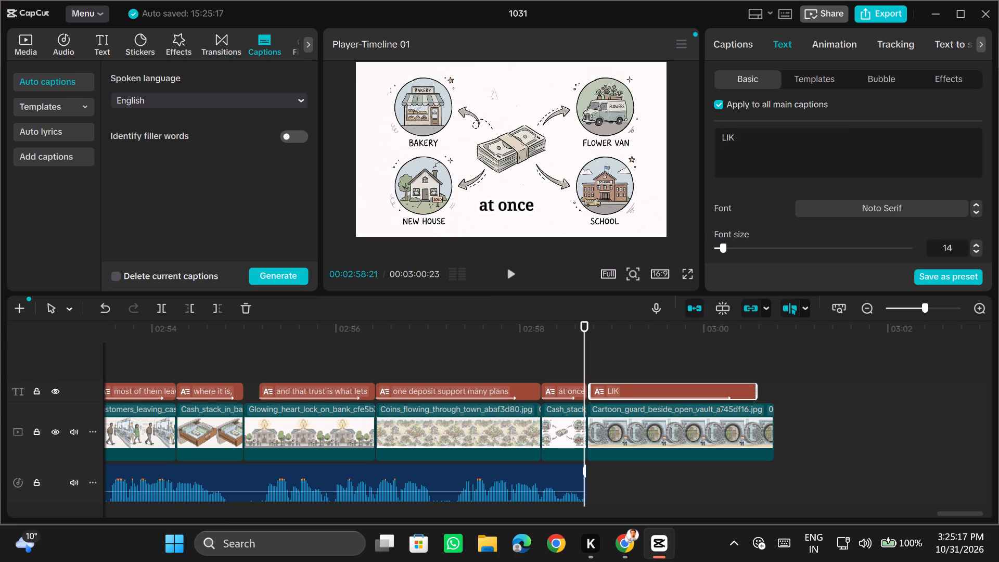
key("space")
type("& SUBSCRIV")
key("shift+BackSpace")
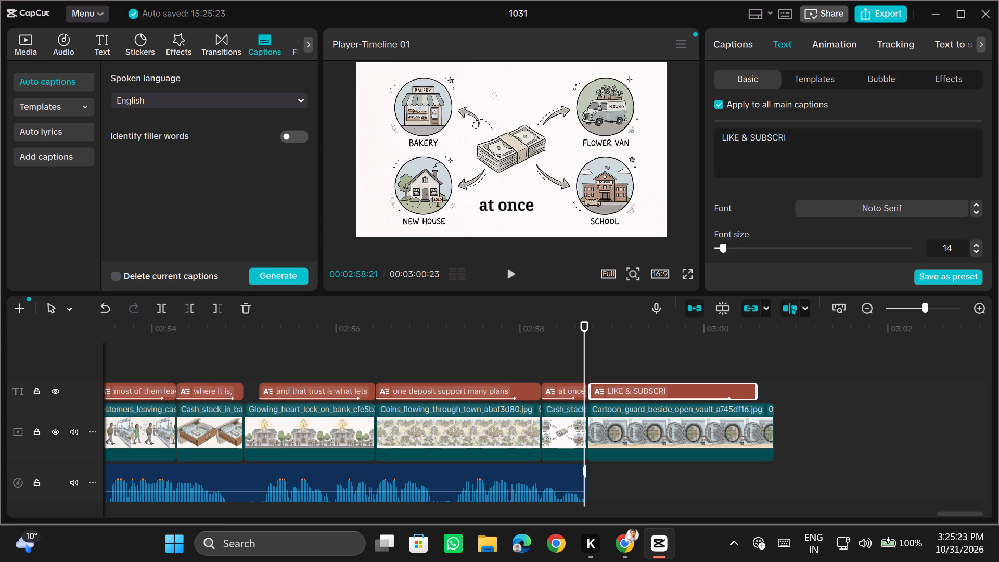
type("BE")
key("space")
type("FOR MORE")
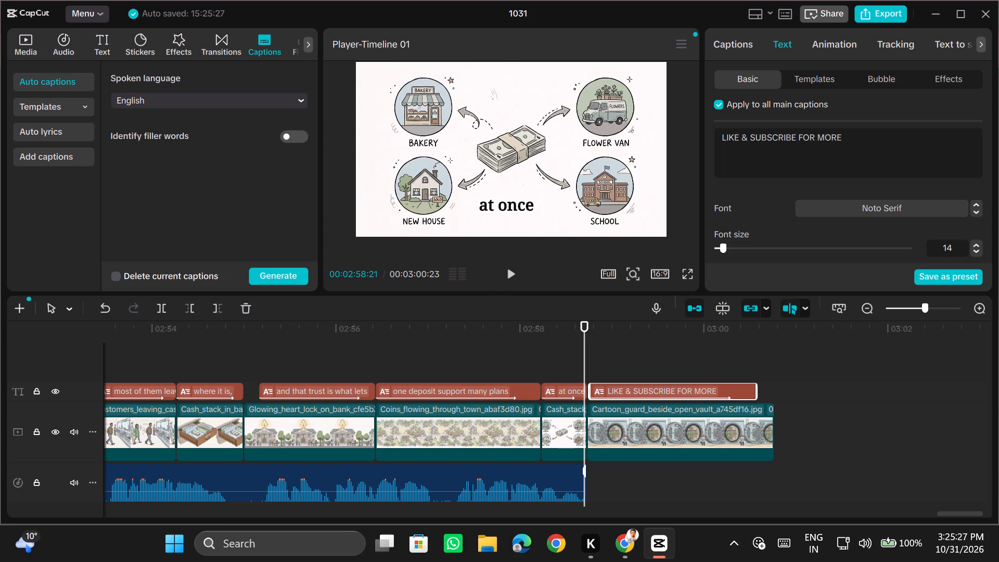
Move the "LIKE & SUBSCRIBE FOR MORE" caption up to the middle of the video frame, keeping it horizontally centred.
left_click(686, 324)
left_click_drag(548, 194, 552, 141)
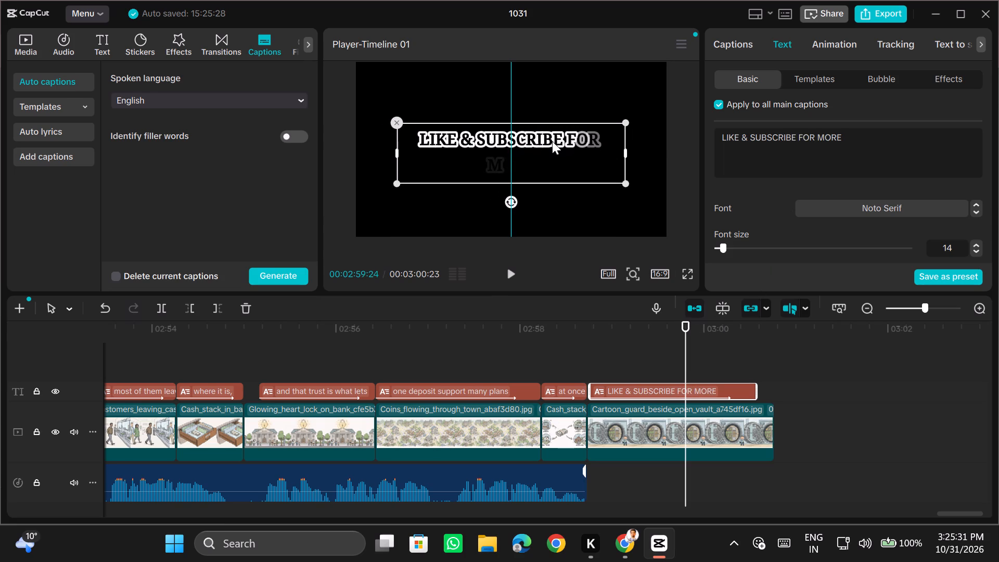
left_click_drag(552, 141, 552, 139)
Select every caption from "at once" back to the first one and move them to the lower, horizontally centred part of the frame.
left_click(499, 367)
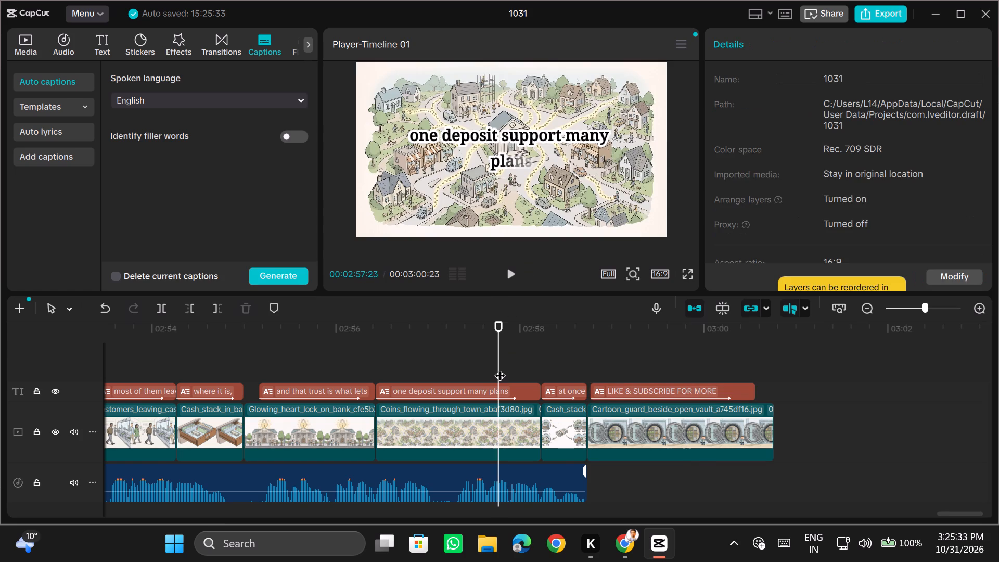
scroll(499, 367, "right", 1)
left_click_drag(680, 366, 655, 394)
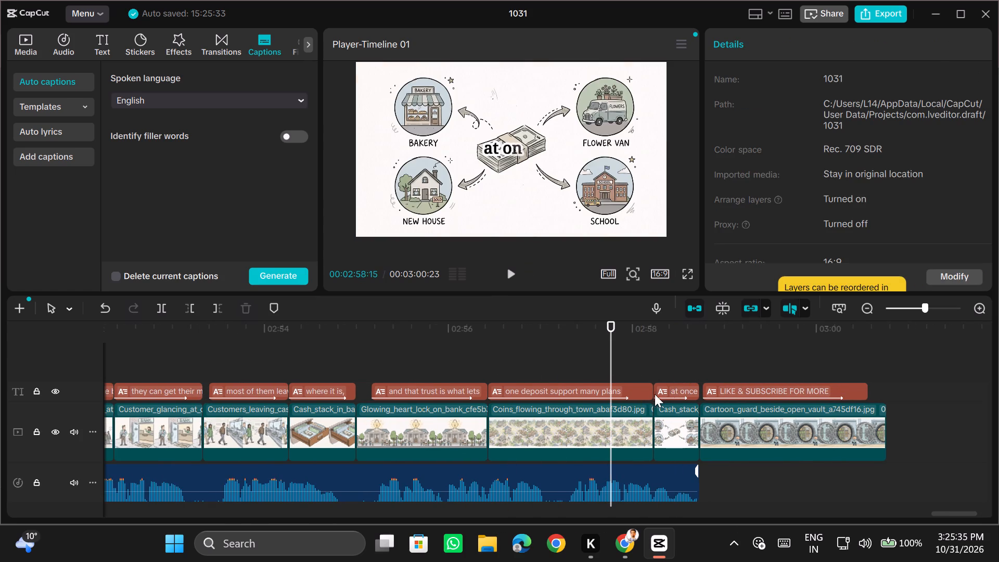
left_click_drag(655, 394, 29, 381)
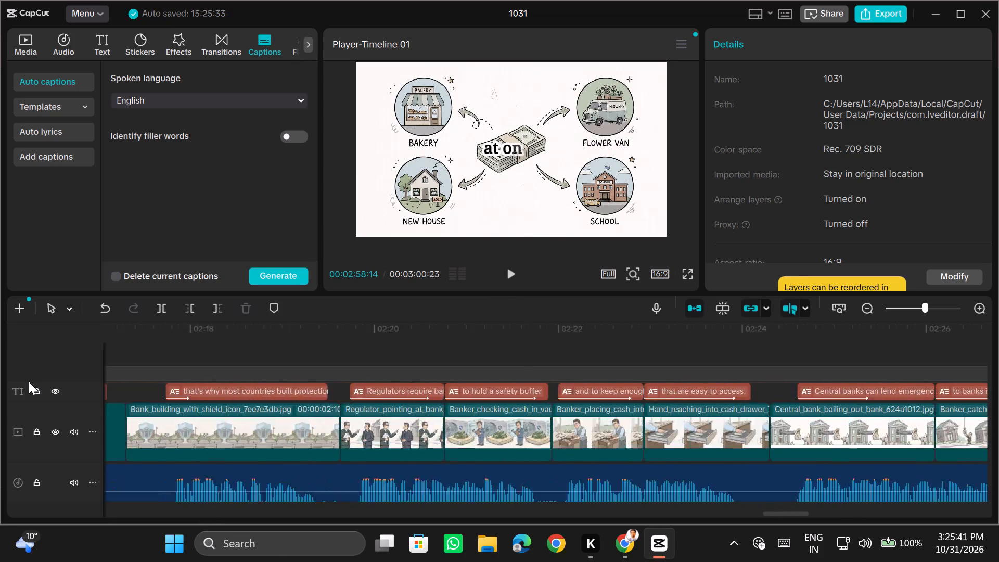
left_click_drag(29, 381, 0, 376)
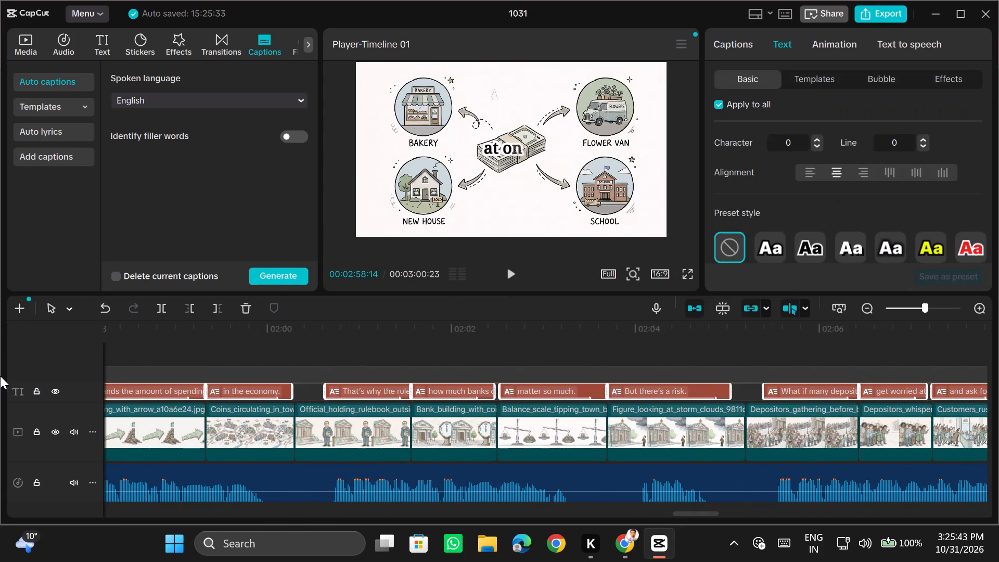
left_click_drag(0, 376, 0, 361)
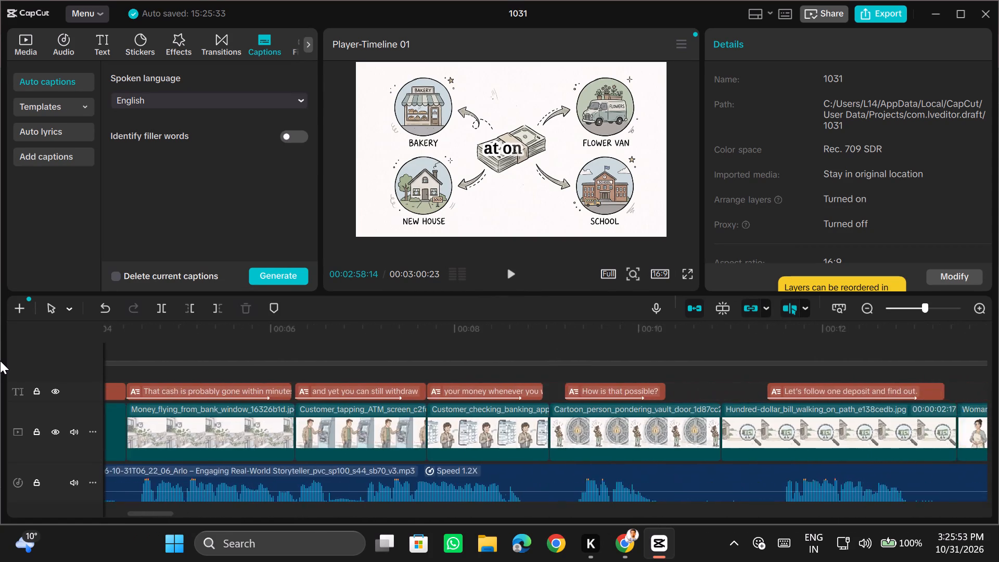
left_click_drag(0, 361, 112, 388)
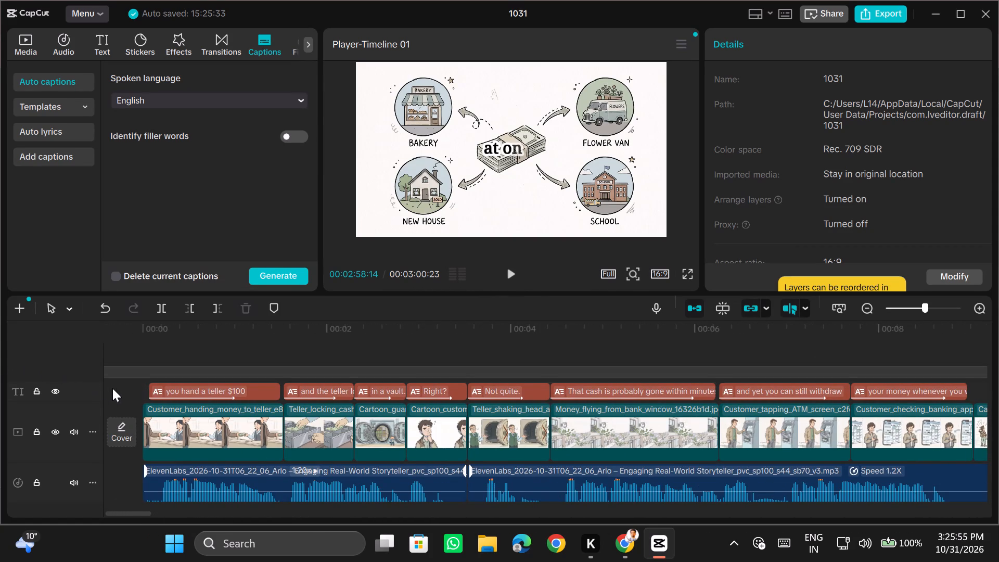
left_click_drag(112, 388, 134, 403)
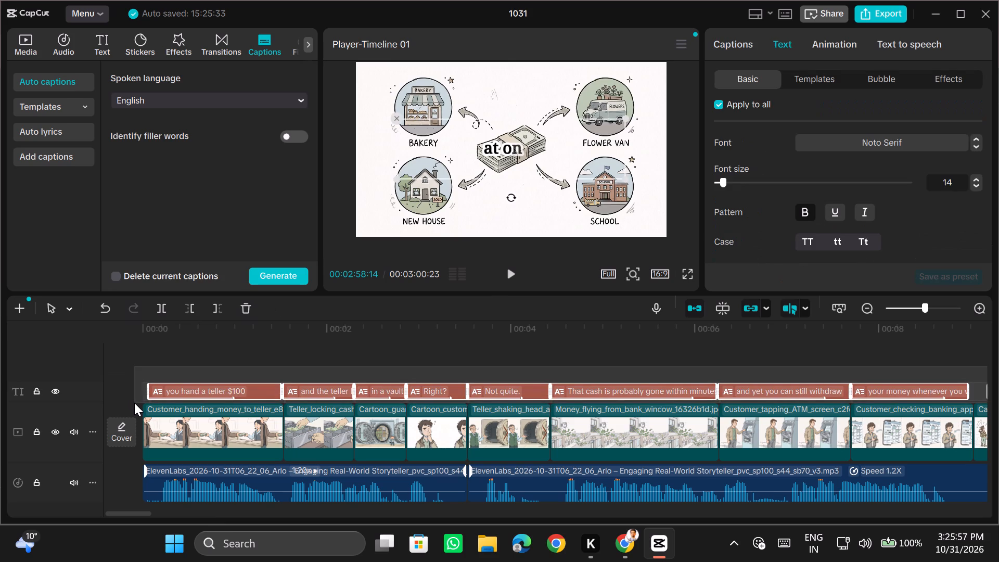
left_click_drag(134, 403, 119, 395)
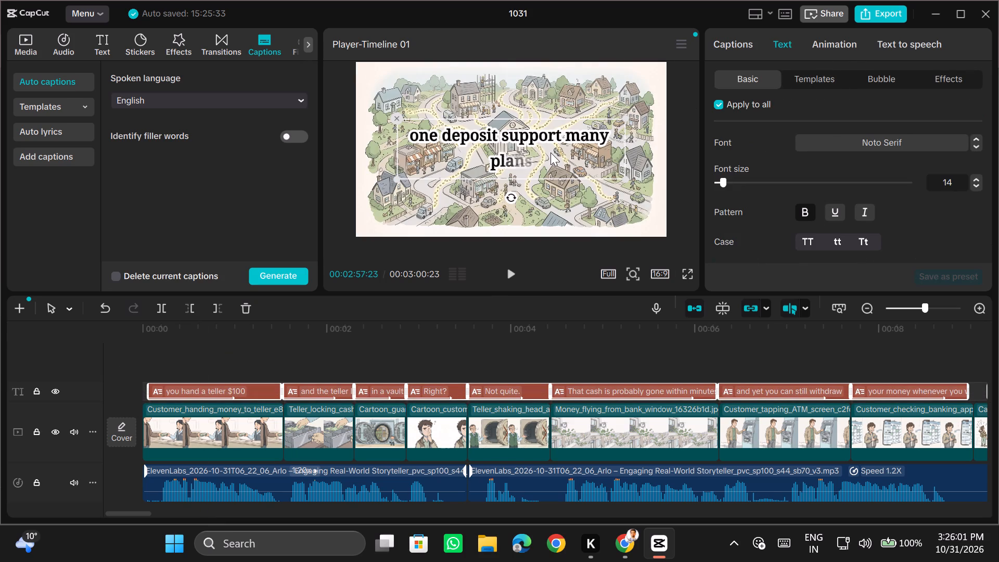
left_click_drag(550, 152, 543, 167)
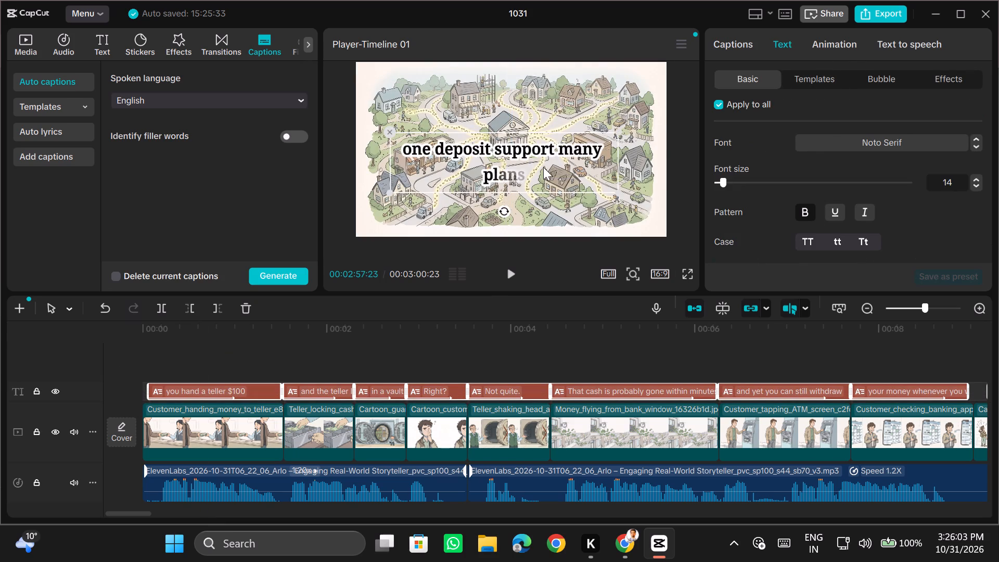
left_click_drag(543, 167, 550, 146)
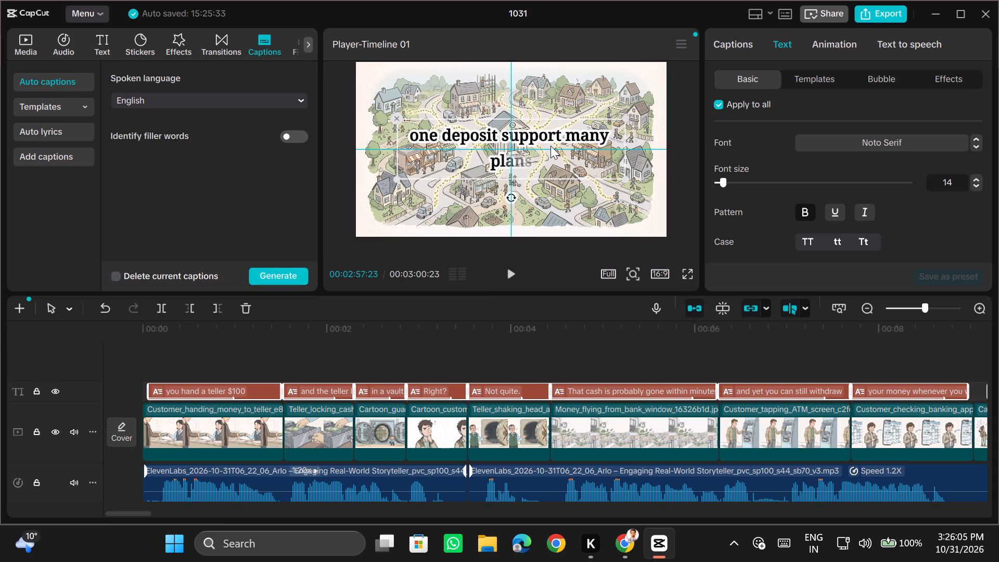
left_click_drag(550, 146, 552, 181)
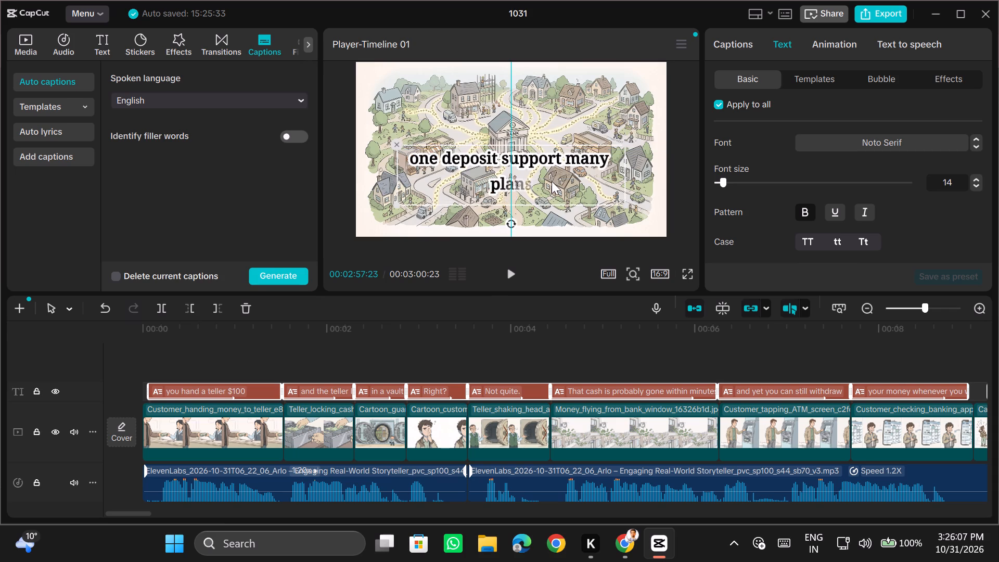
left_click_drag(552, 181, 552, 200)
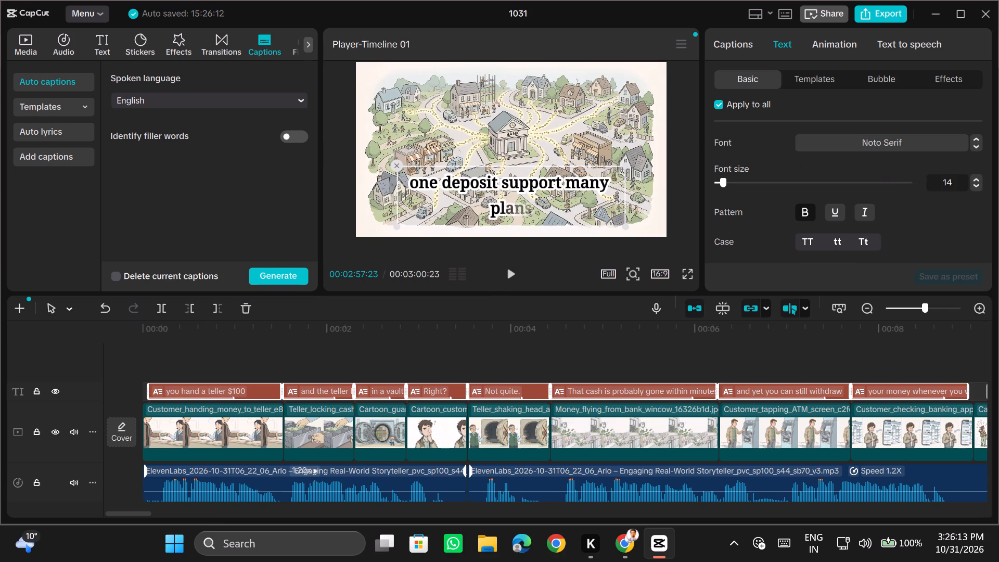
Reduce the font size of all the selected captions to 10.
left_click(977, 188)
left_click(978, 188)
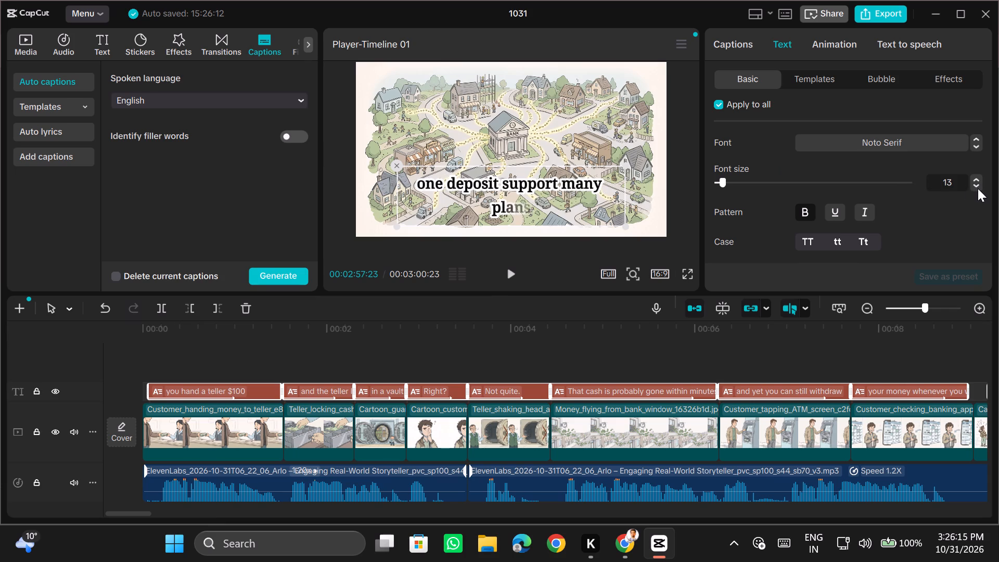
left_click(978, 188)
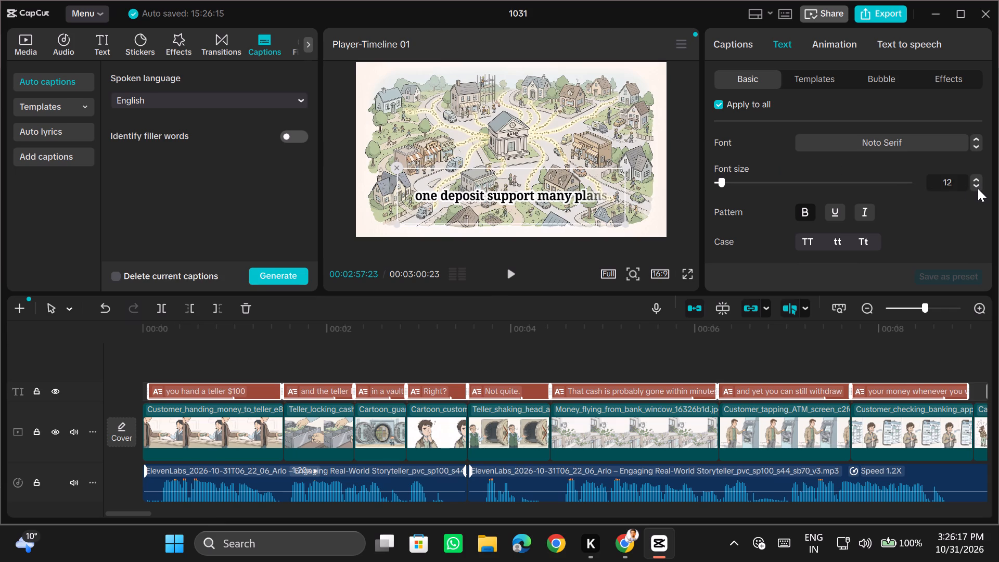
left_click(978, 188)
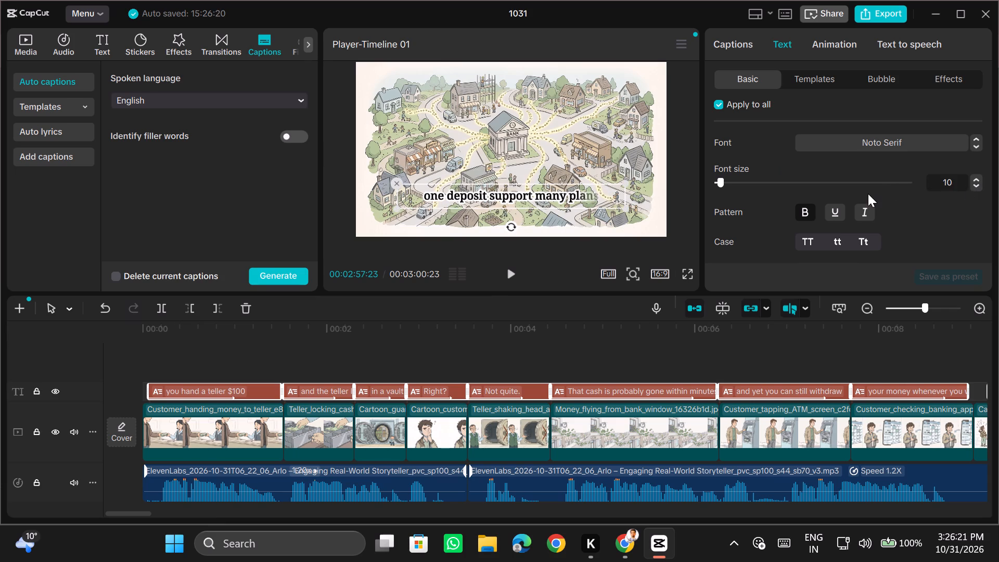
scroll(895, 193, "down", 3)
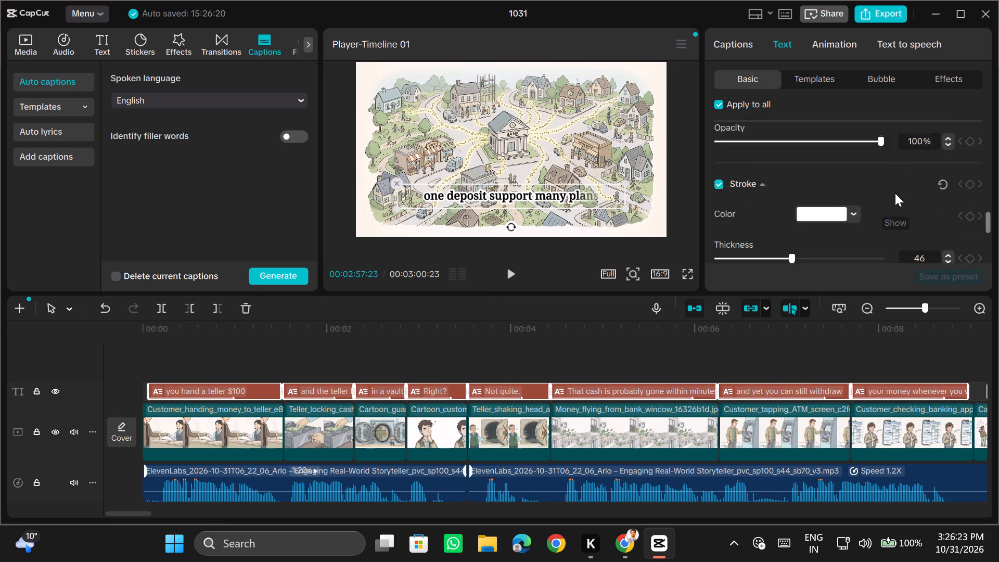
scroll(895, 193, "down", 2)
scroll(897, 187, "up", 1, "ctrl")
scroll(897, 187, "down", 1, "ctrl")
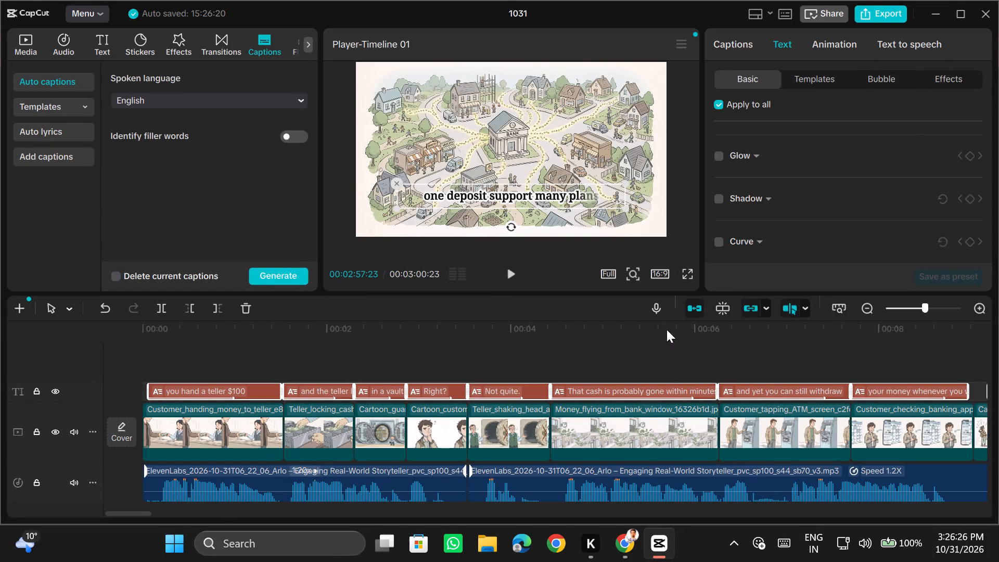
Play the video from the start to review the captions, replay from around the 20-second mark, and switch the preview to full screen.
left_click(148, 327)
key("space")
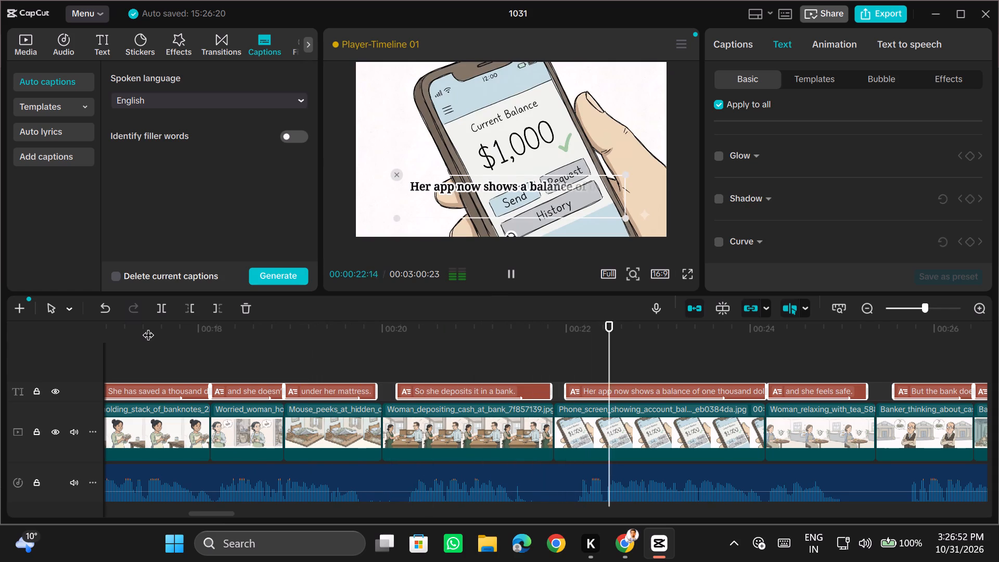
left_click(293, 339)
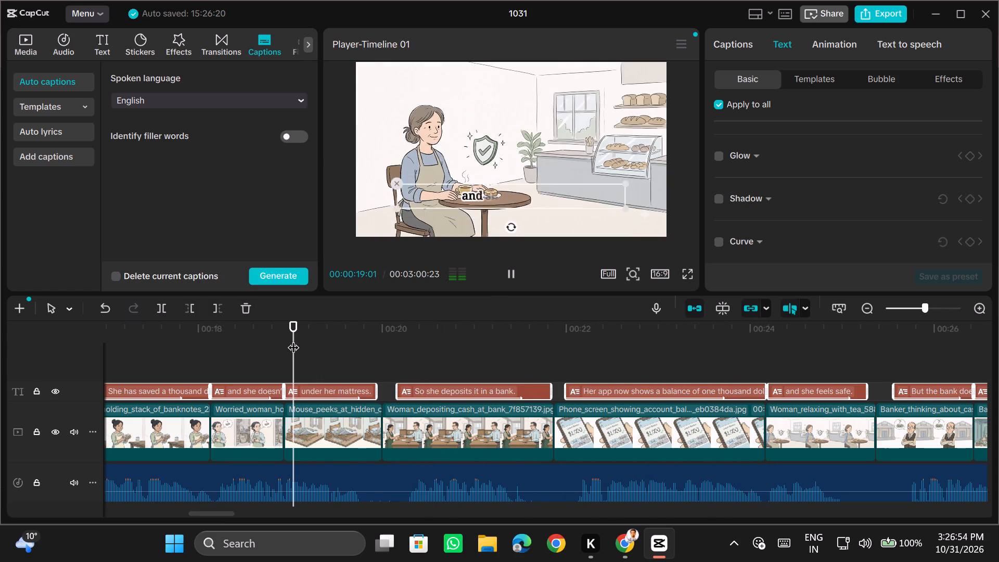
left_click(379, 344)
key("space")
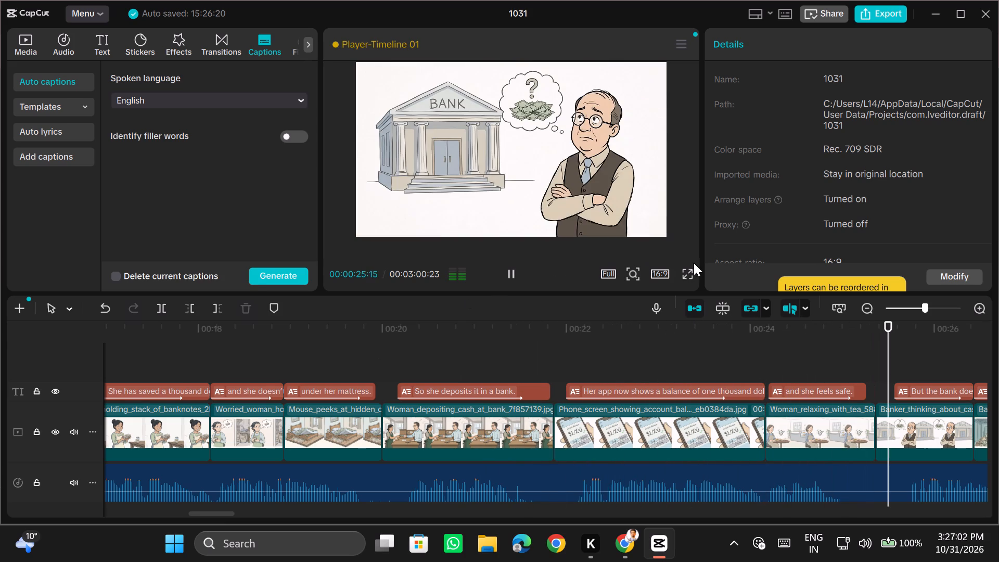
left_click(688, 278)
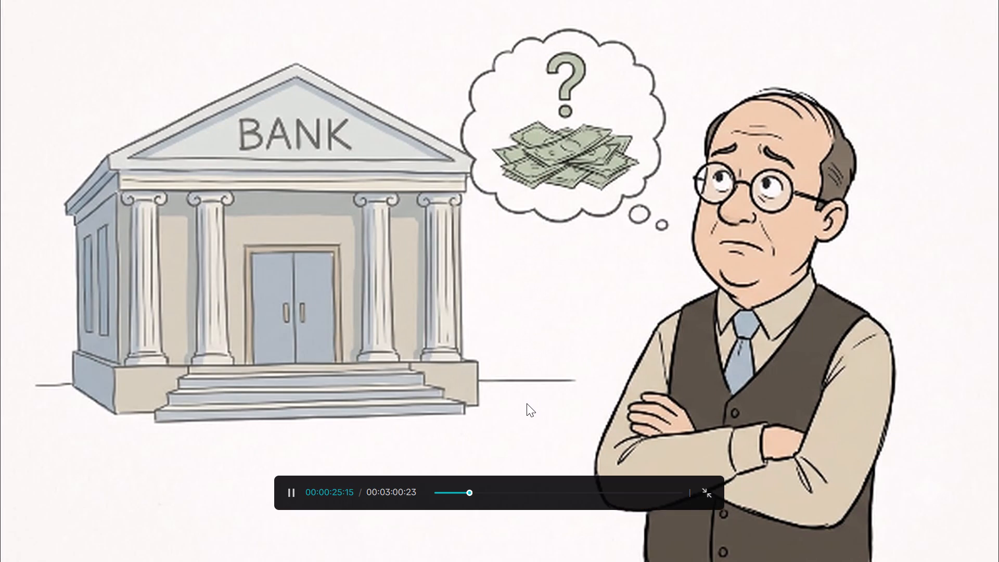
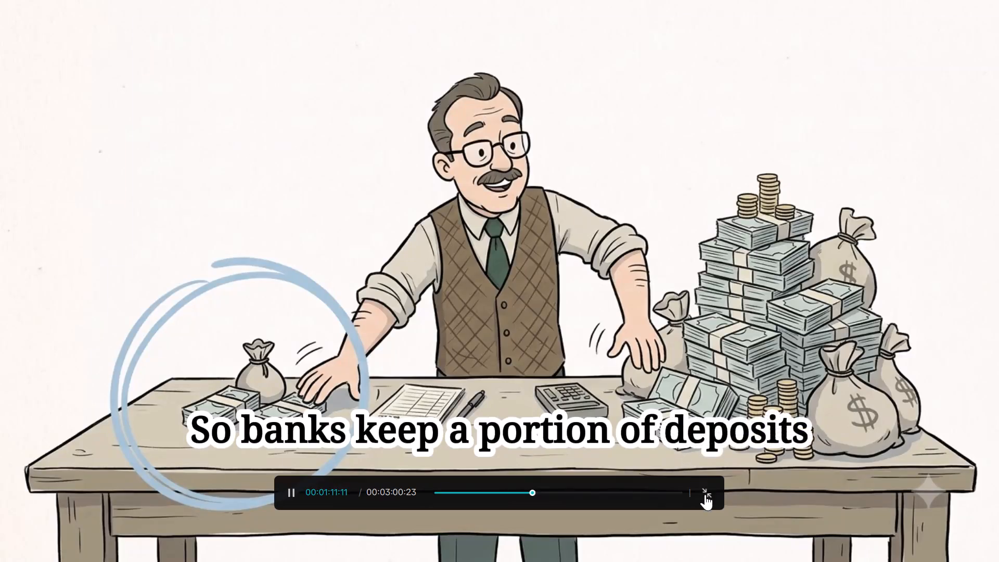
Leave the full-screen preview and stop playback in the main editing view.
left_click(705, 494)
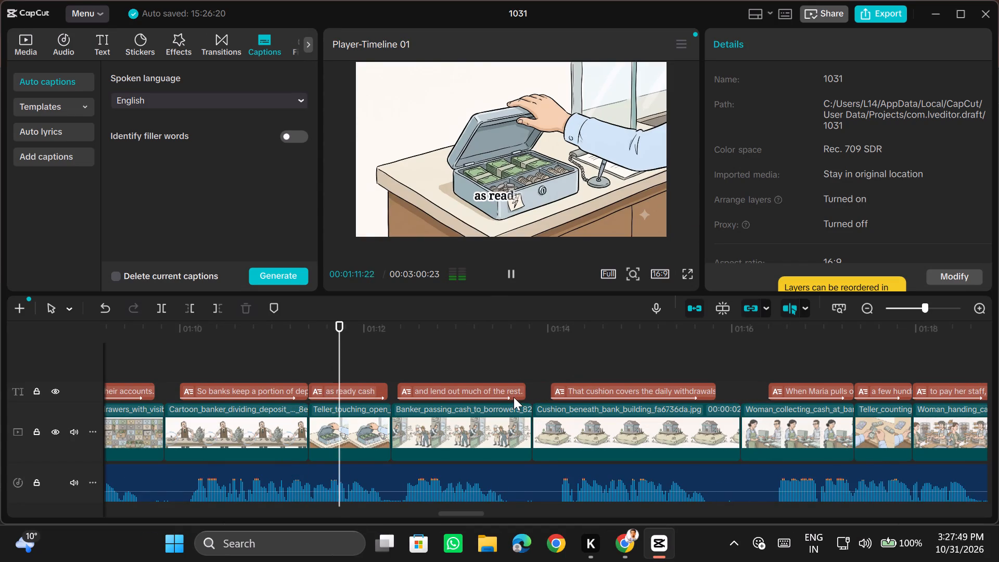
left_click(532, 387)
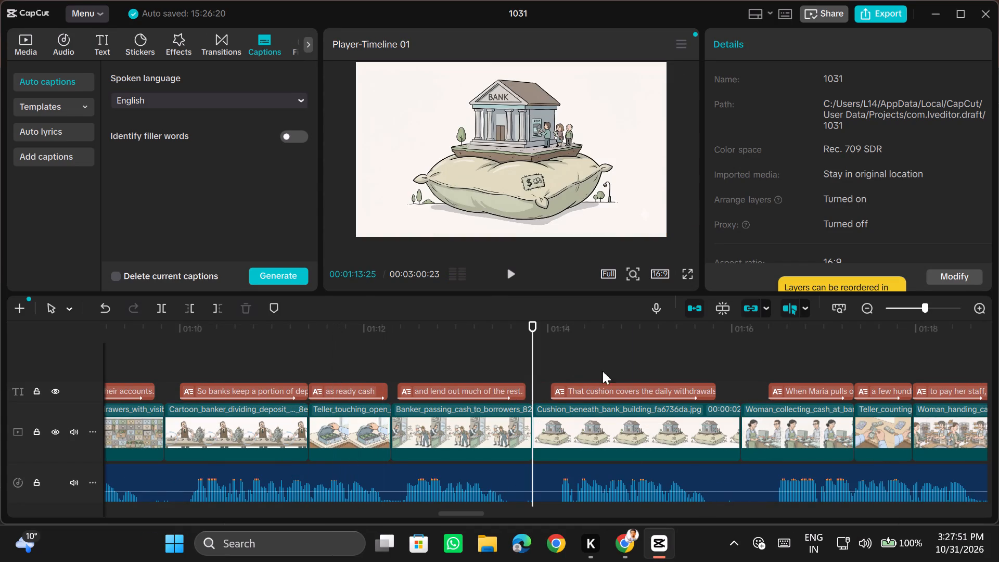
Add the Classic Mix transition at the cut between the Woman_collecting_cash and Teller_counting clips, allowing duplicate frames.
left_click(855, 346)
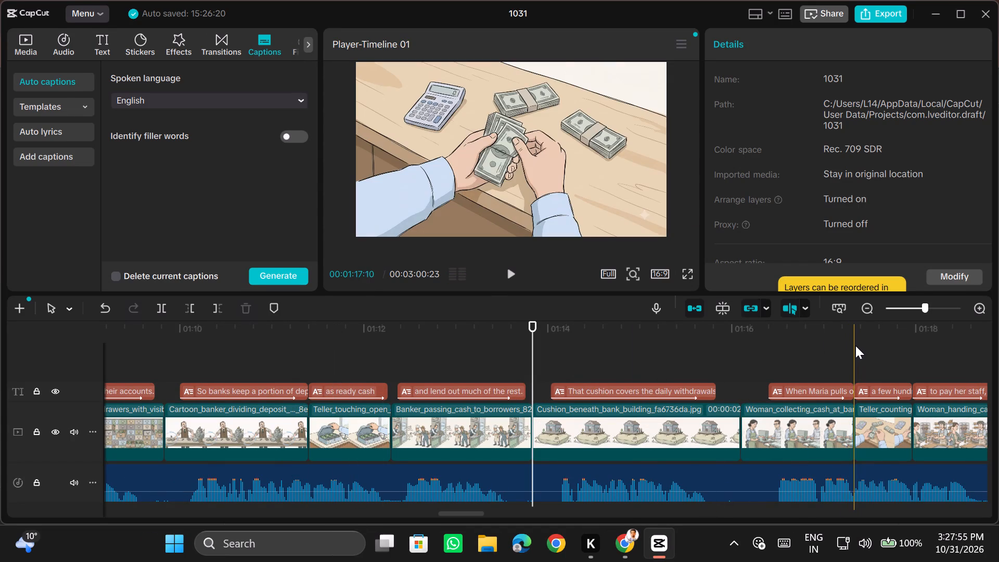
left_click(857, 431)
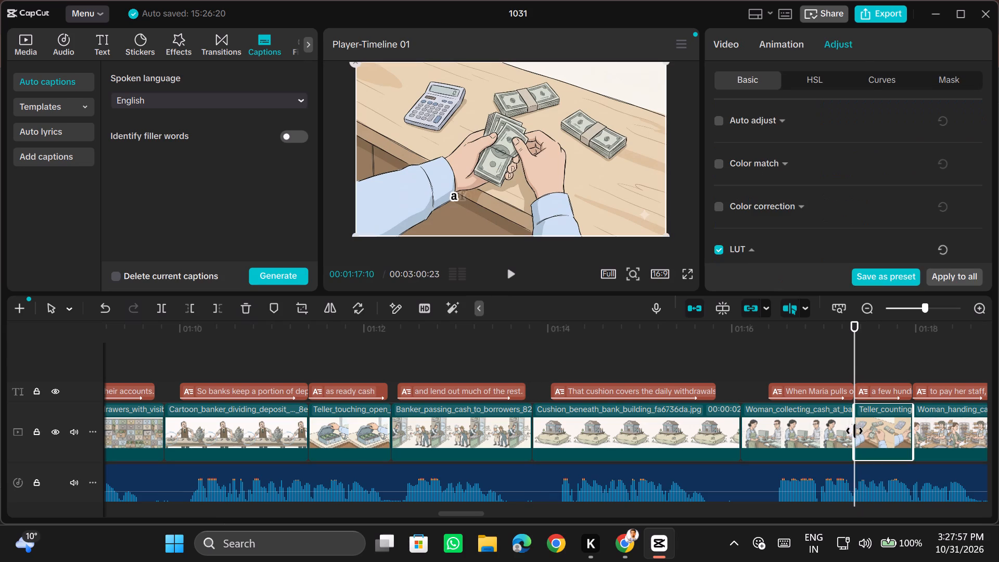
left_click(851, 348)
left_click(853, 354)
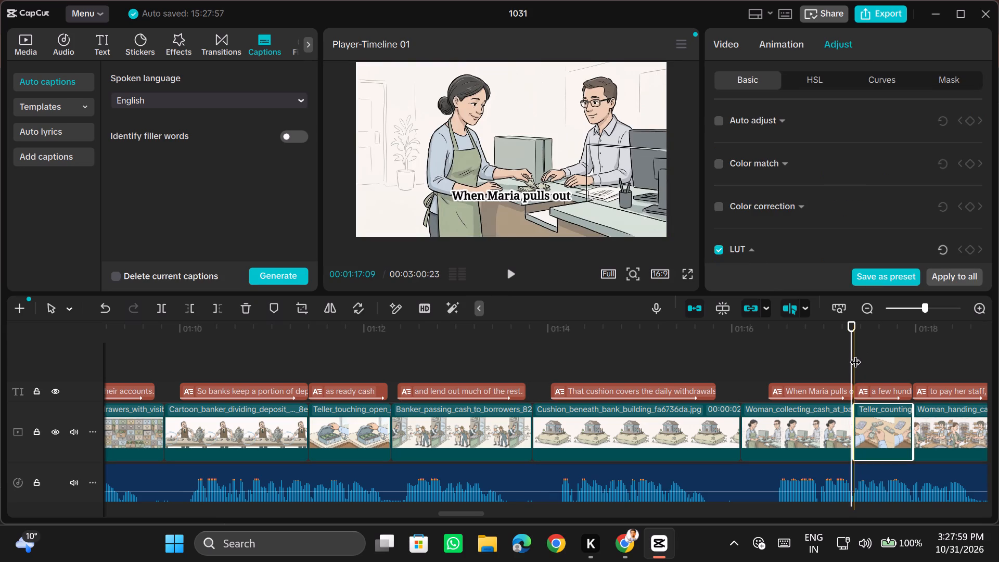
left_click(855, 354)
left_click(717, 355)
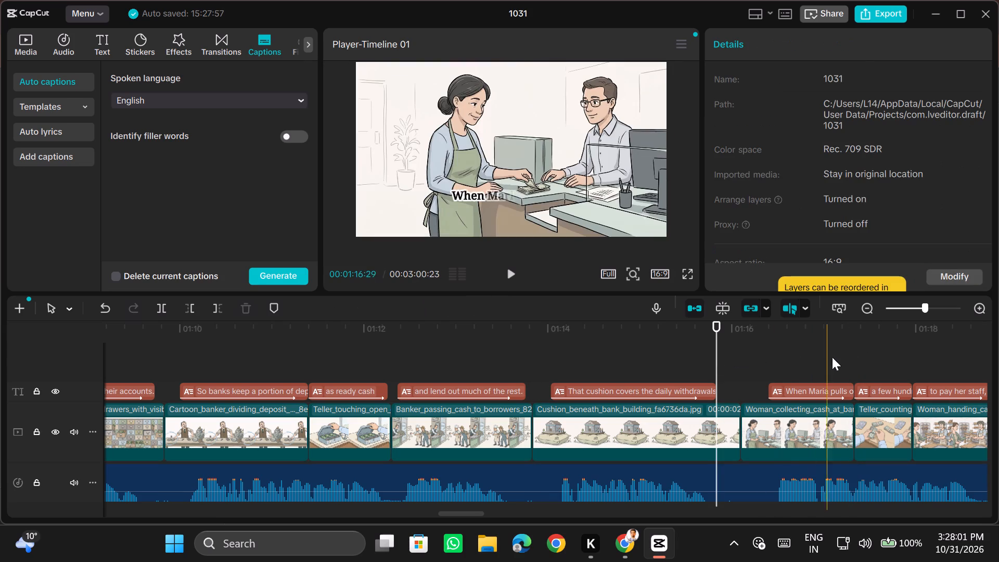
left_click(854, 353)
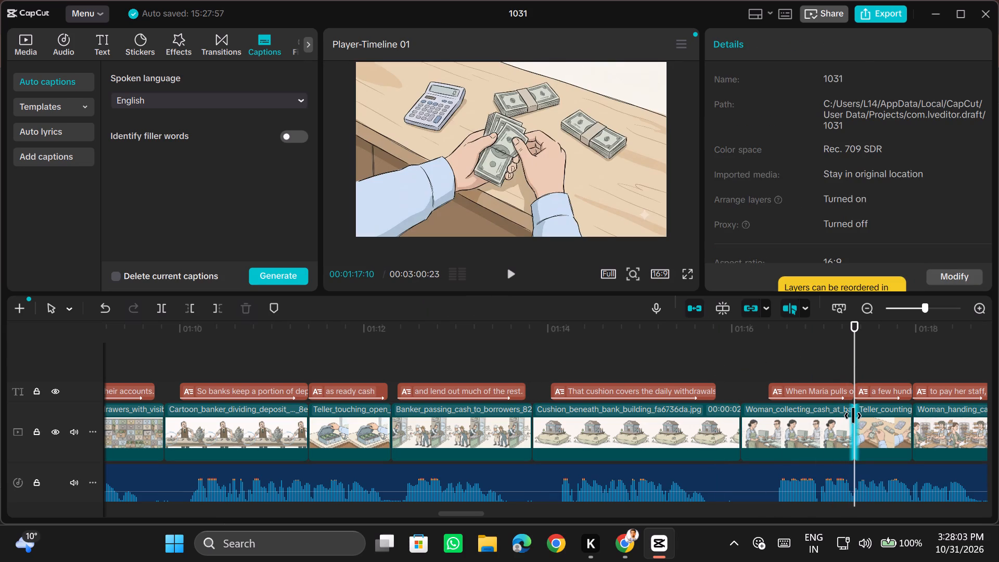
left_click(853, 417)
left_click(213, 48)
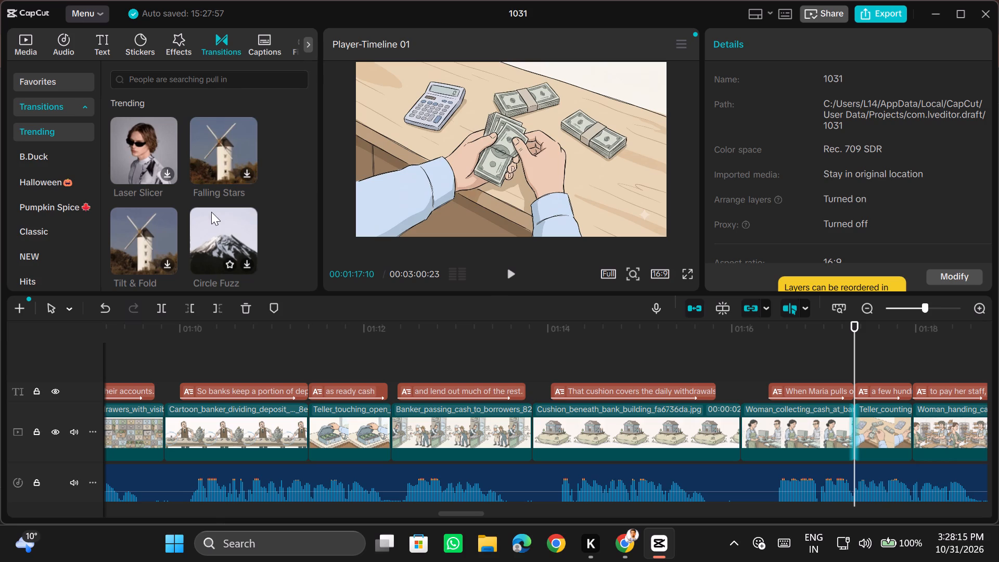
left_click(54, 225)
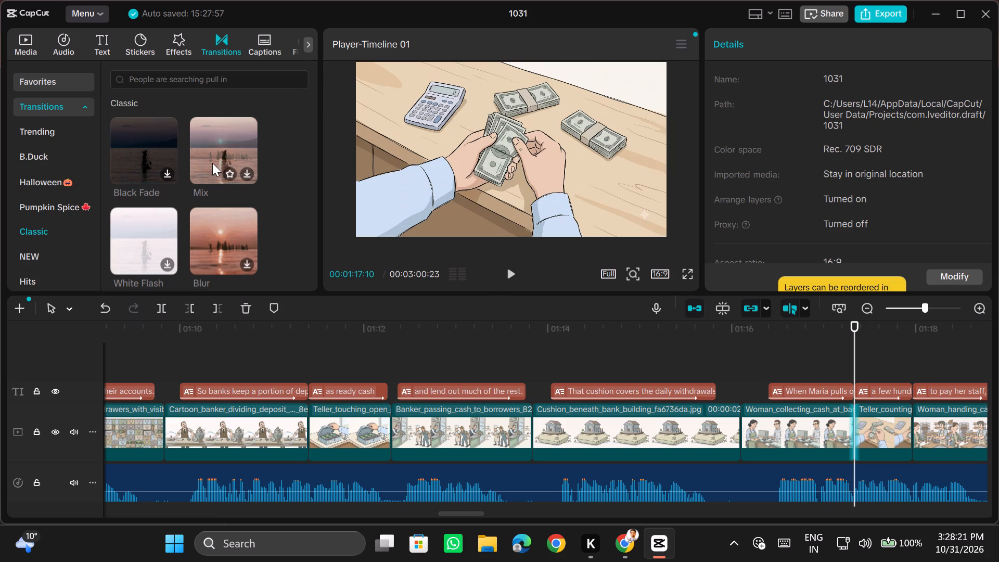
left_click(249, 173)
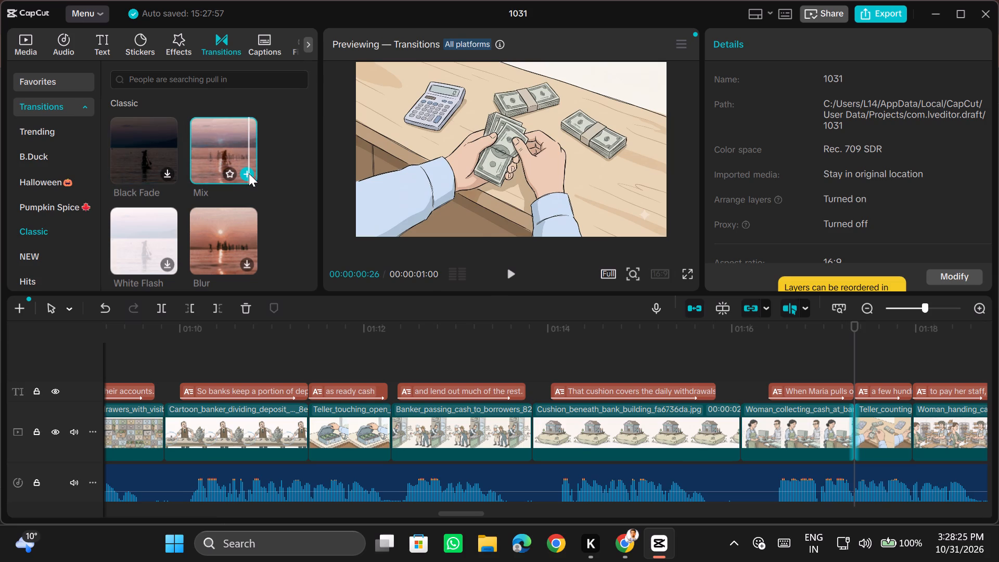
left_click(249, 173)
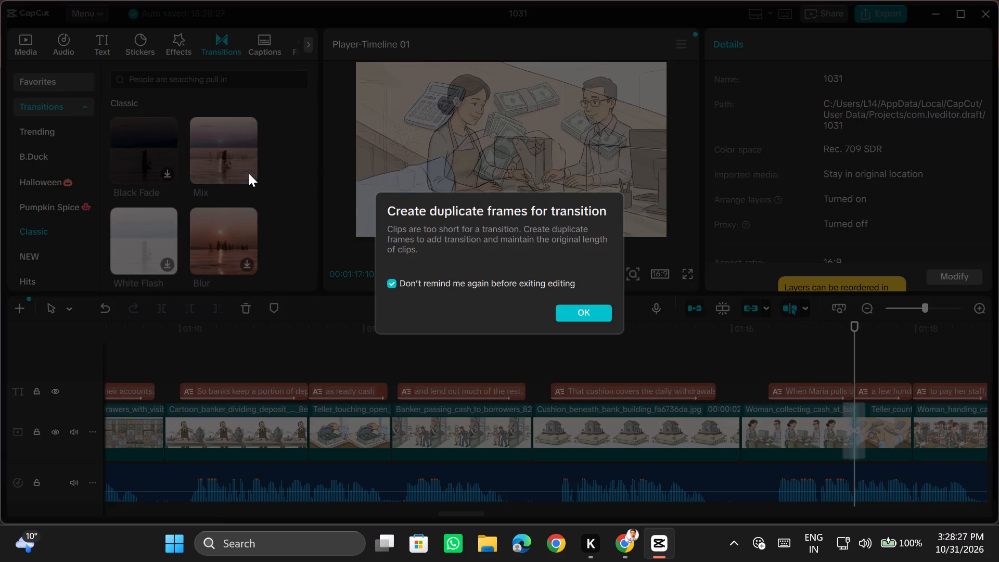
left_click(569, 318)
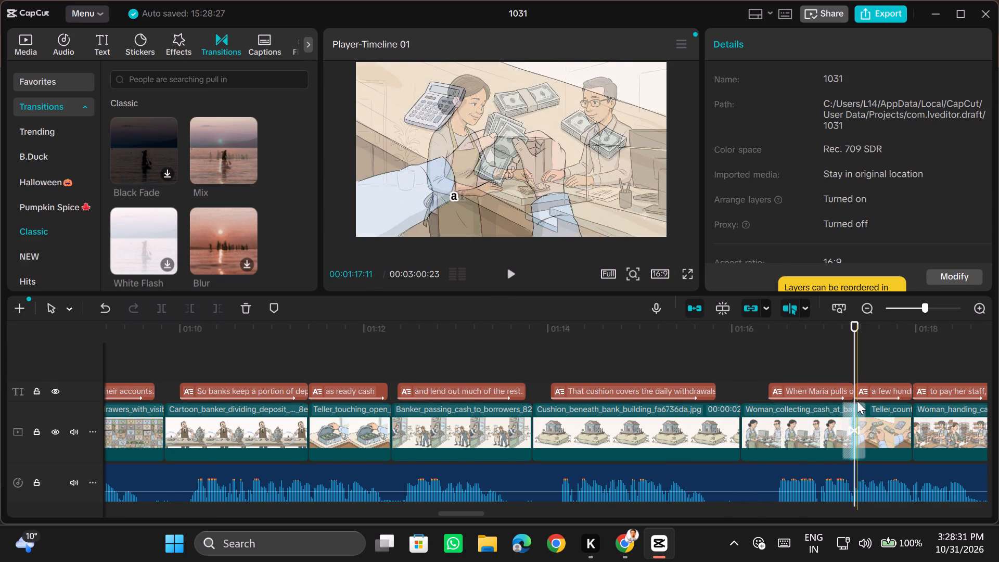
Shorten the Mix transition to 0.1 s and apply it to all clips.
left_click(859, 416)
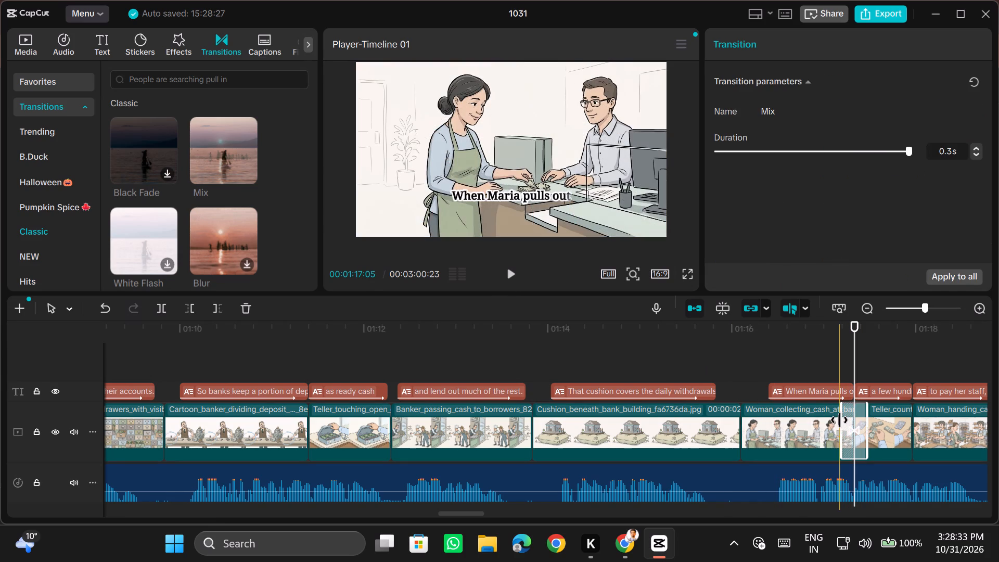
left_click_drag(839, 420, 847, 419)
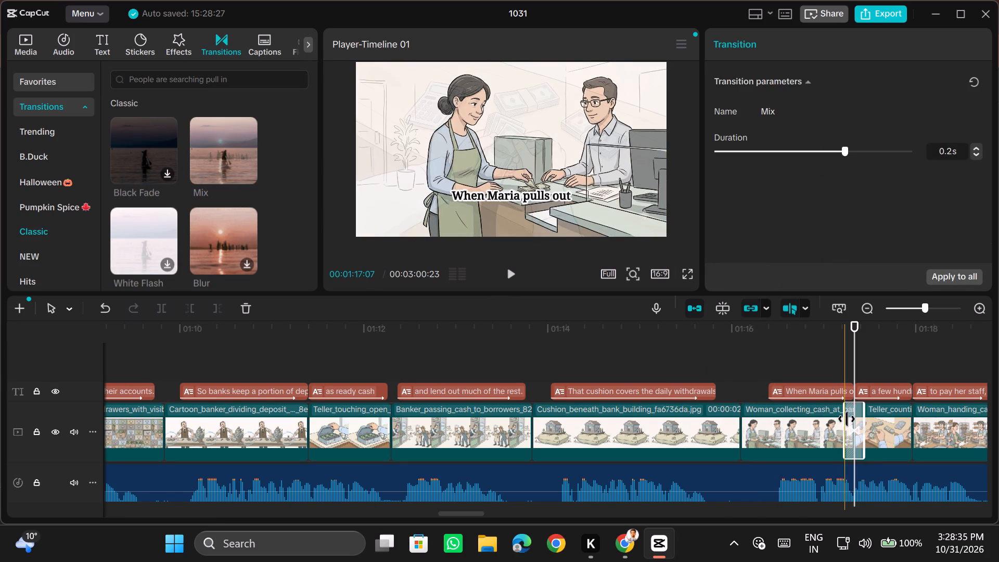
left_click_drag(847, 419, 847, 419)
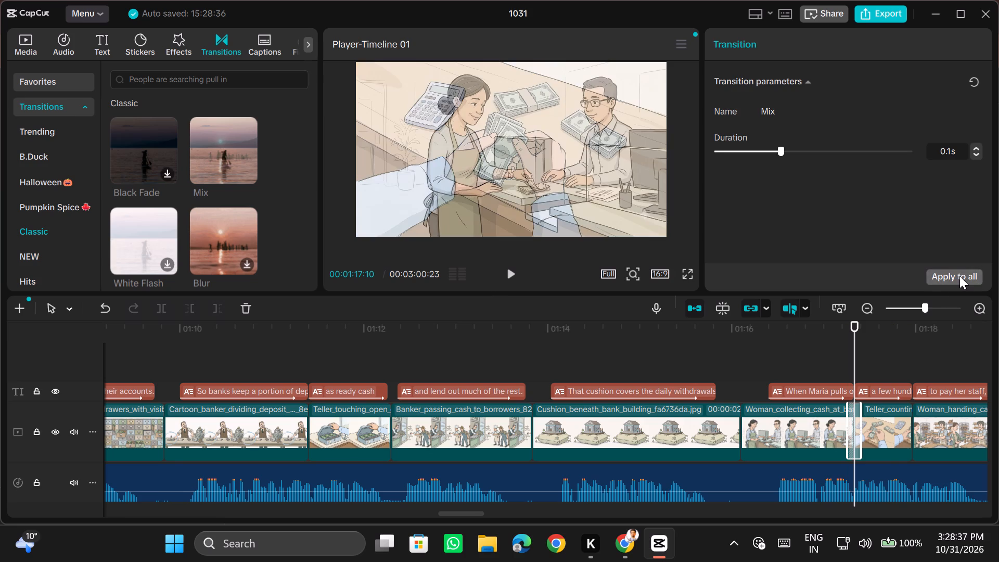
left_click(959, 276)
Look over the transitions along the timeline and play the video full screen from an earlier point to review them, stopping around 1:30.
scroll(496, 356, "right", 2)
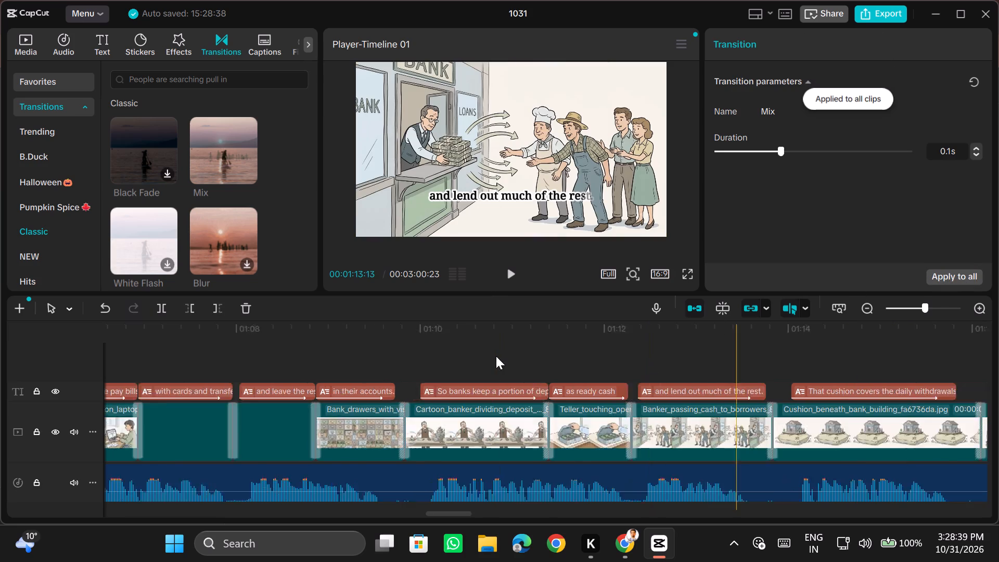
scroll(496, 356, "right", 1)
left_click(681, 283)
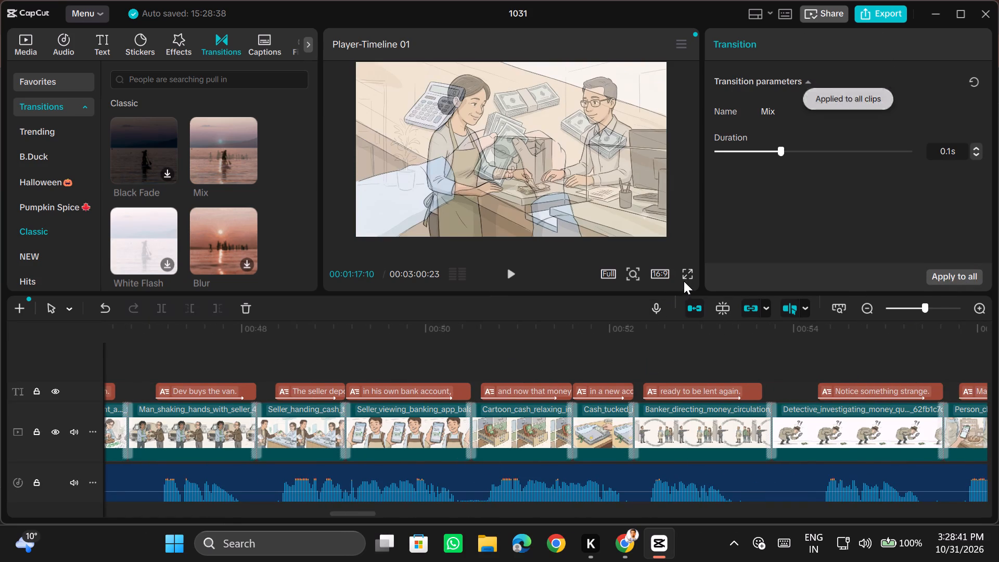
left_click(686, 277)
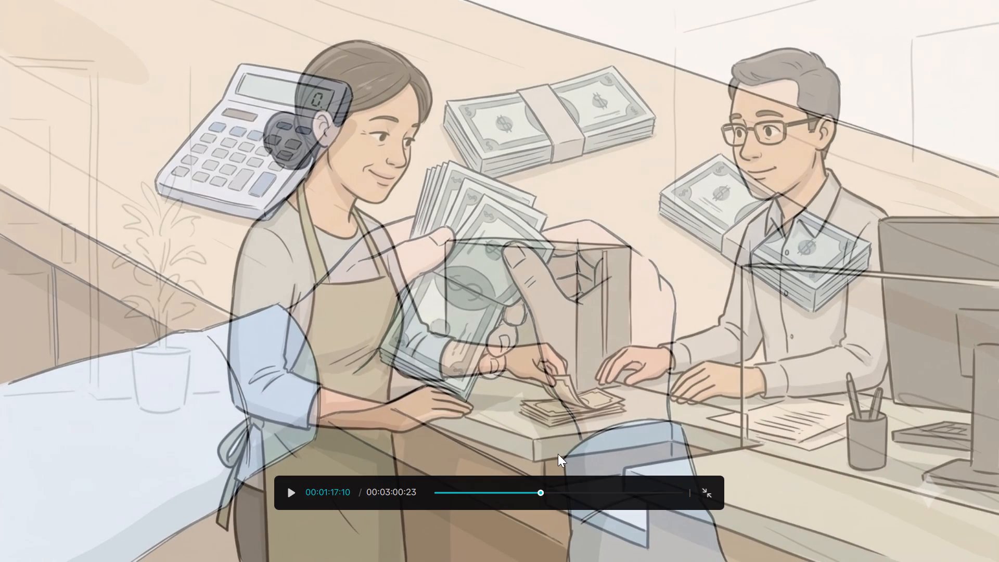
left_click(516, 490)
key("space")
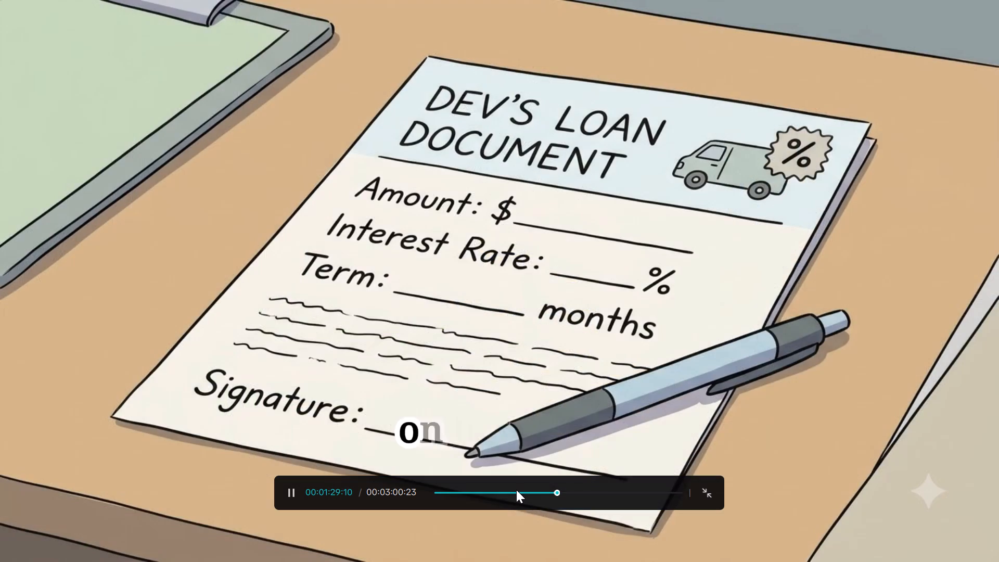
key("space")
left_click(703, 487)
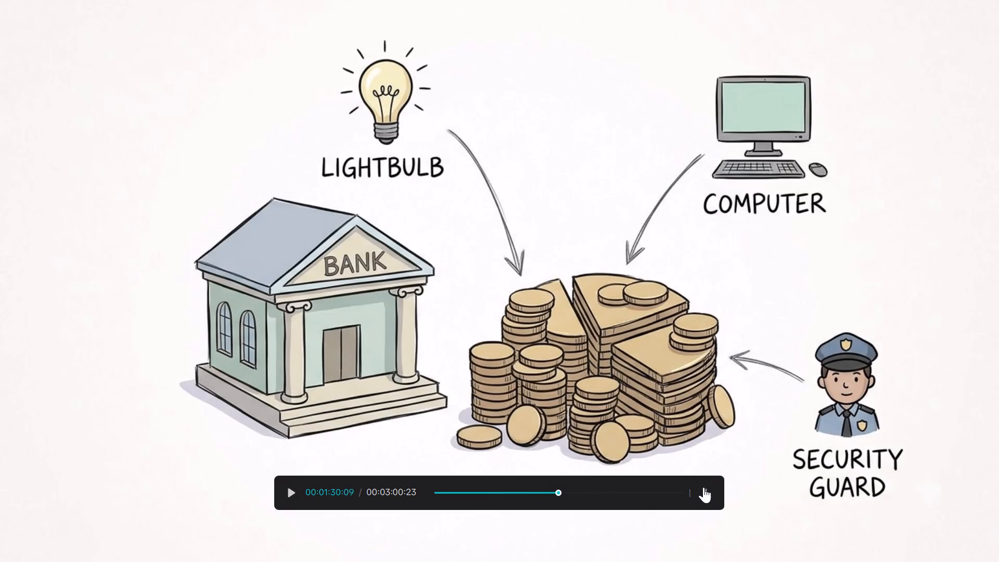
Export the video as 1031 in 4K with recommended bit rate, H.264 codec, mp4 format and 30fps.
left_click(891, 23)
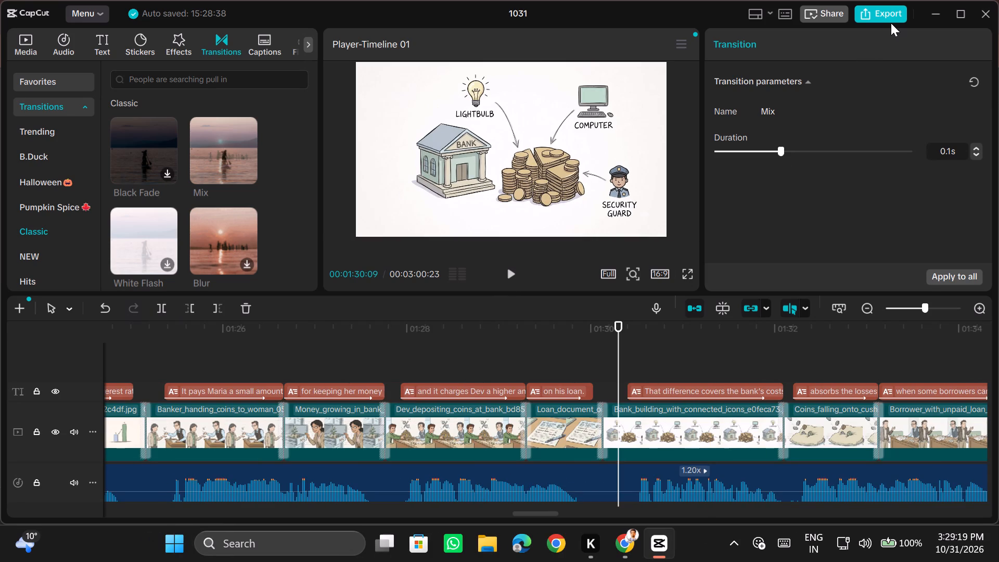
left_click(877, 15)
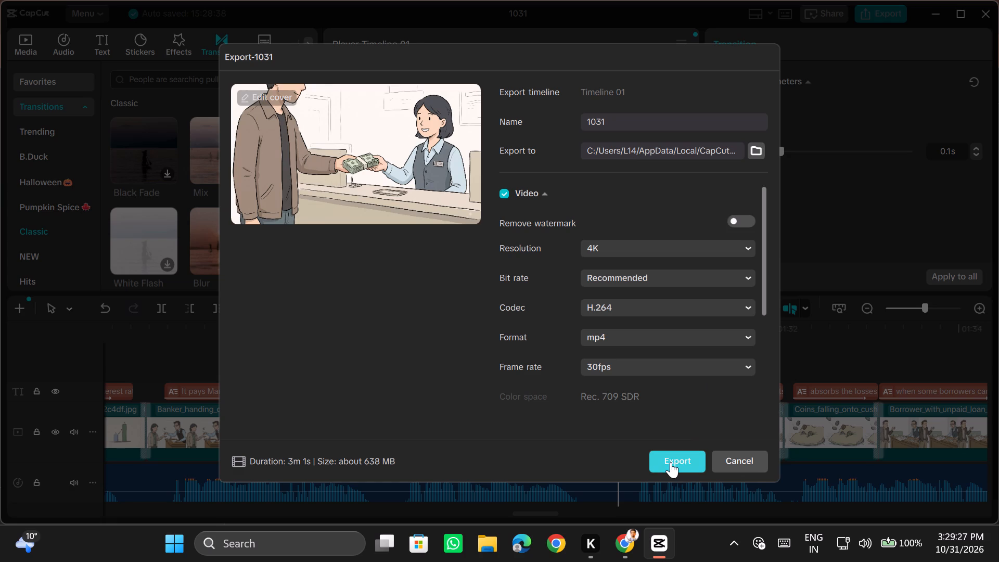
left_click(671, 462)
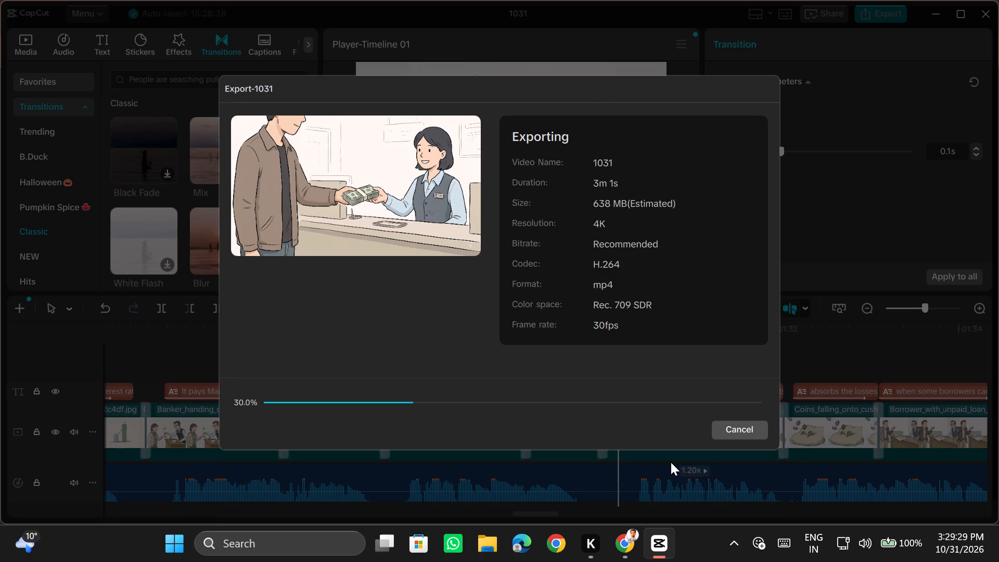